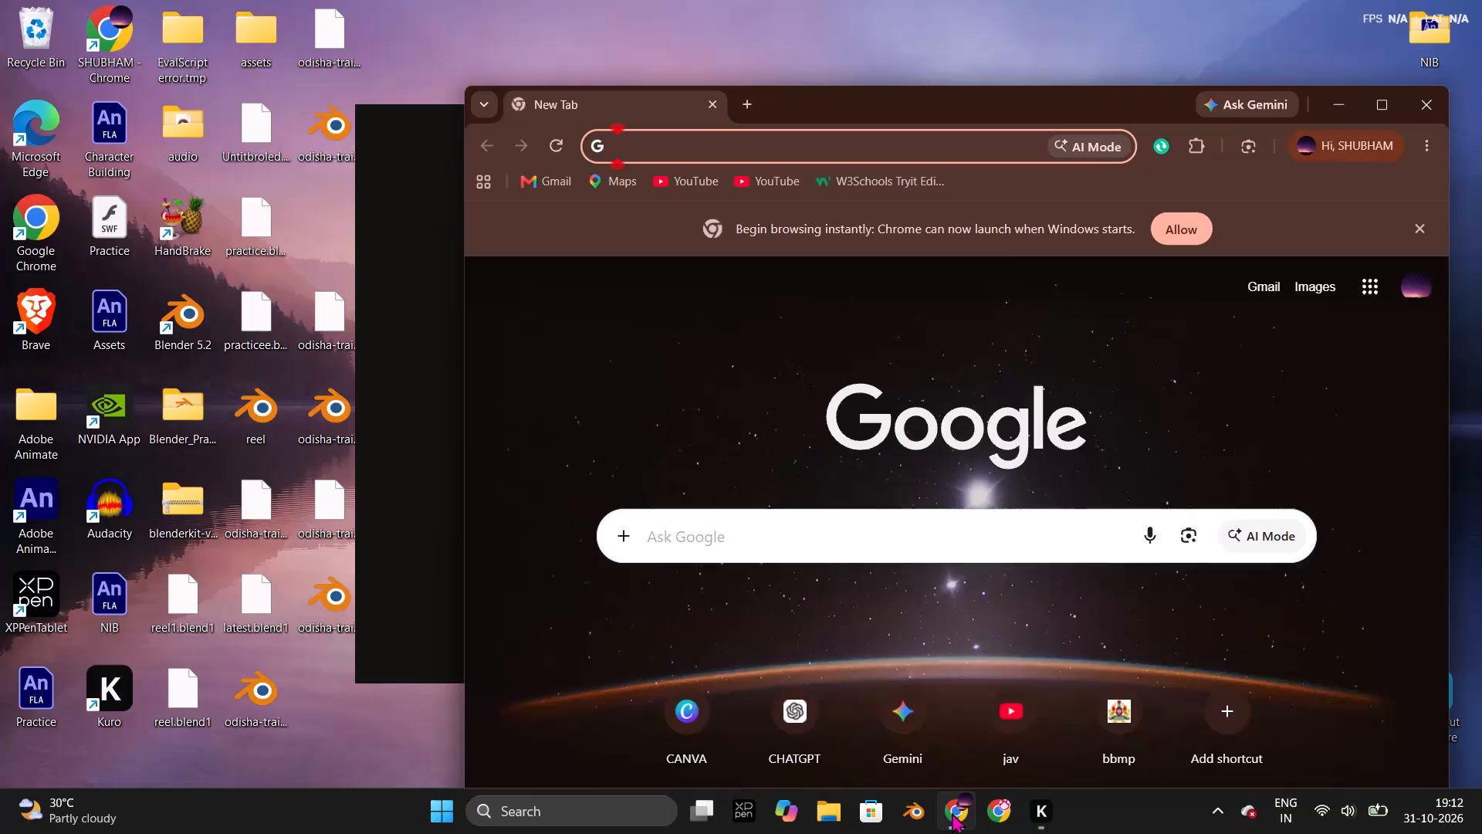
Maximize the browser window and activate the Google search box on the new tab page for entering a query.
left_click(1389, 102)
left_click(465, 236)
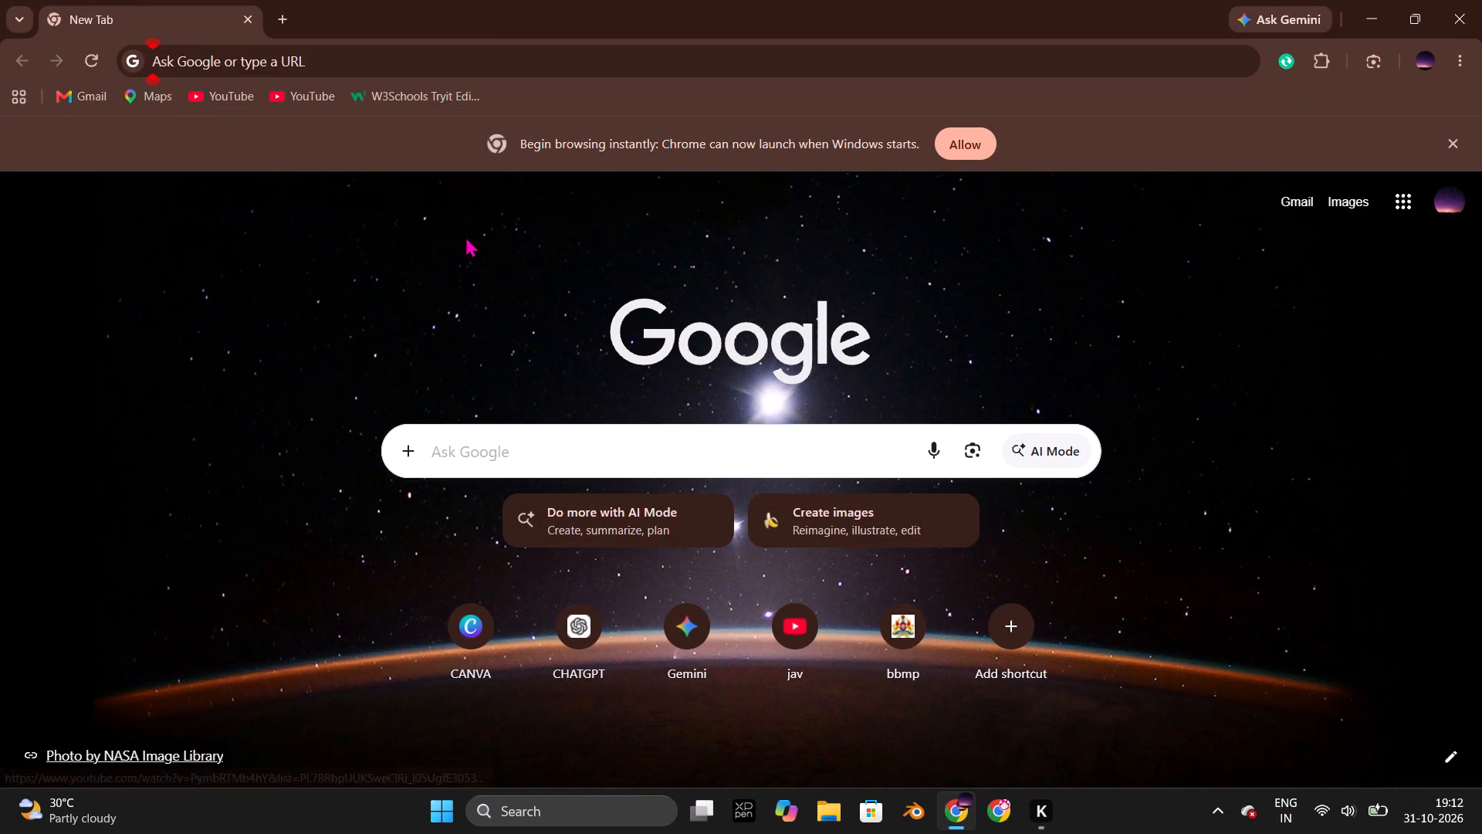
left_click(585, 466)
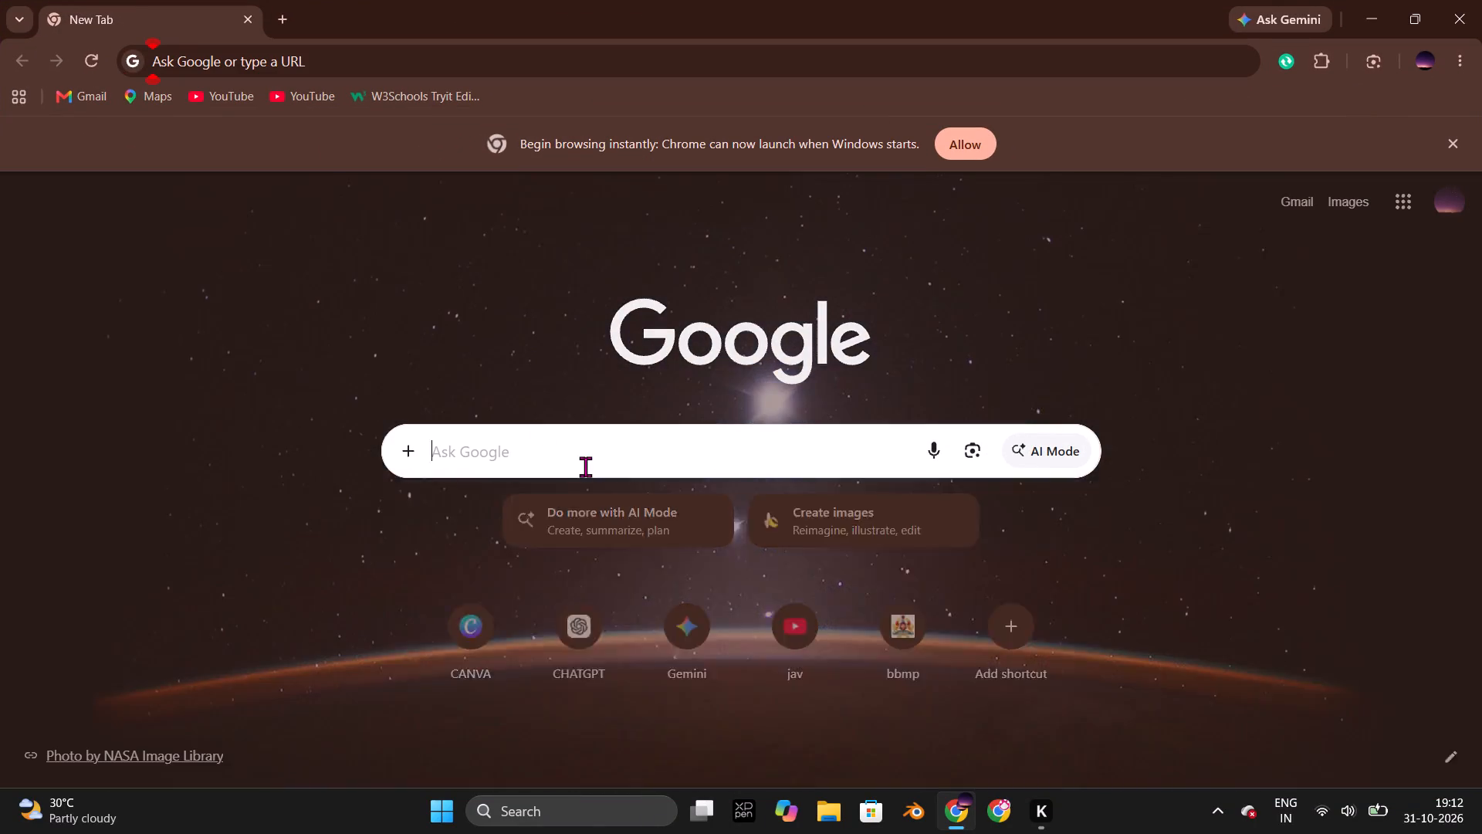
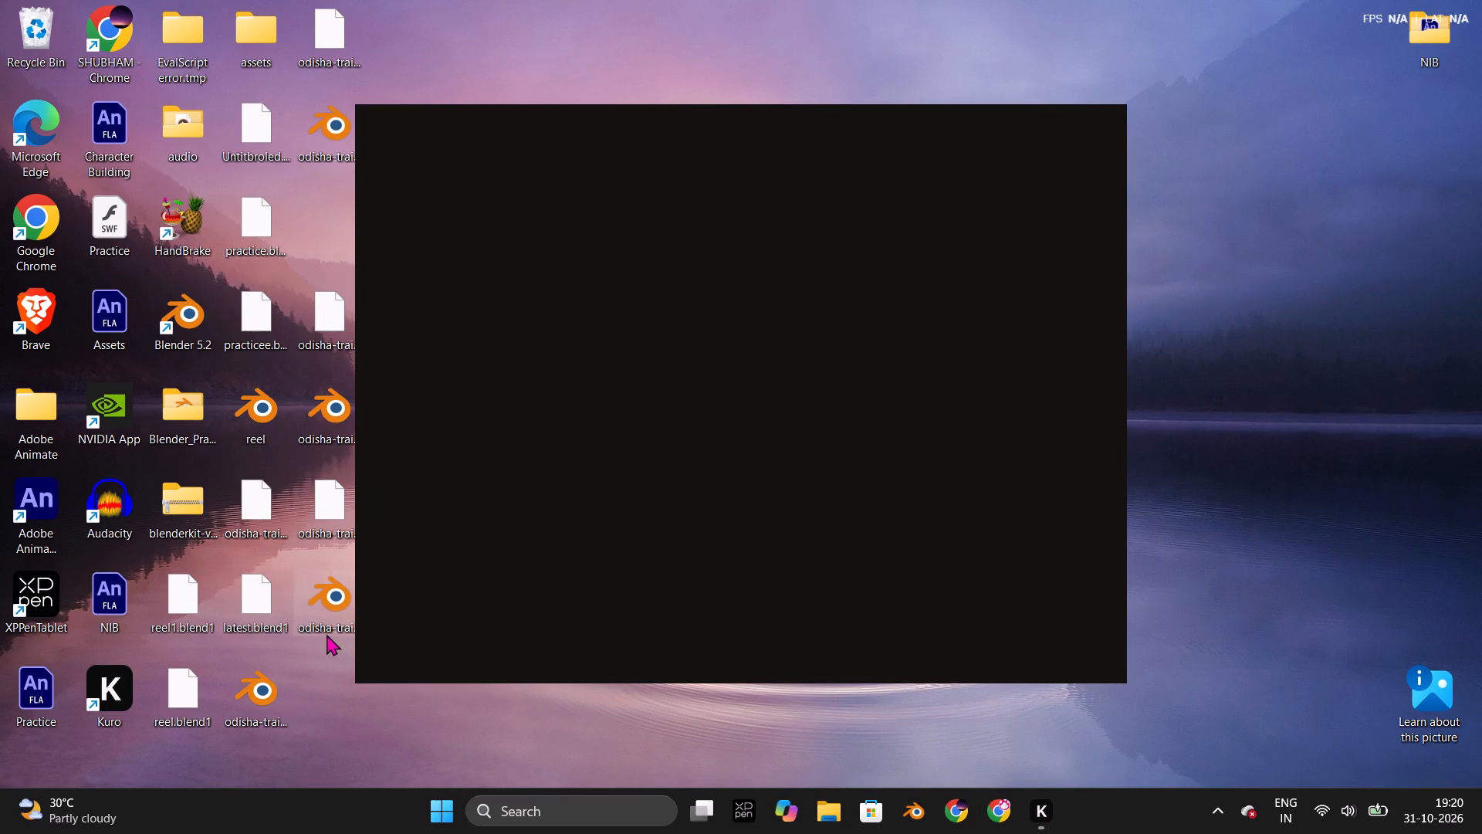
Launch Chrome with the personal profile from its desktop shortcut.
double_click(100, 25)
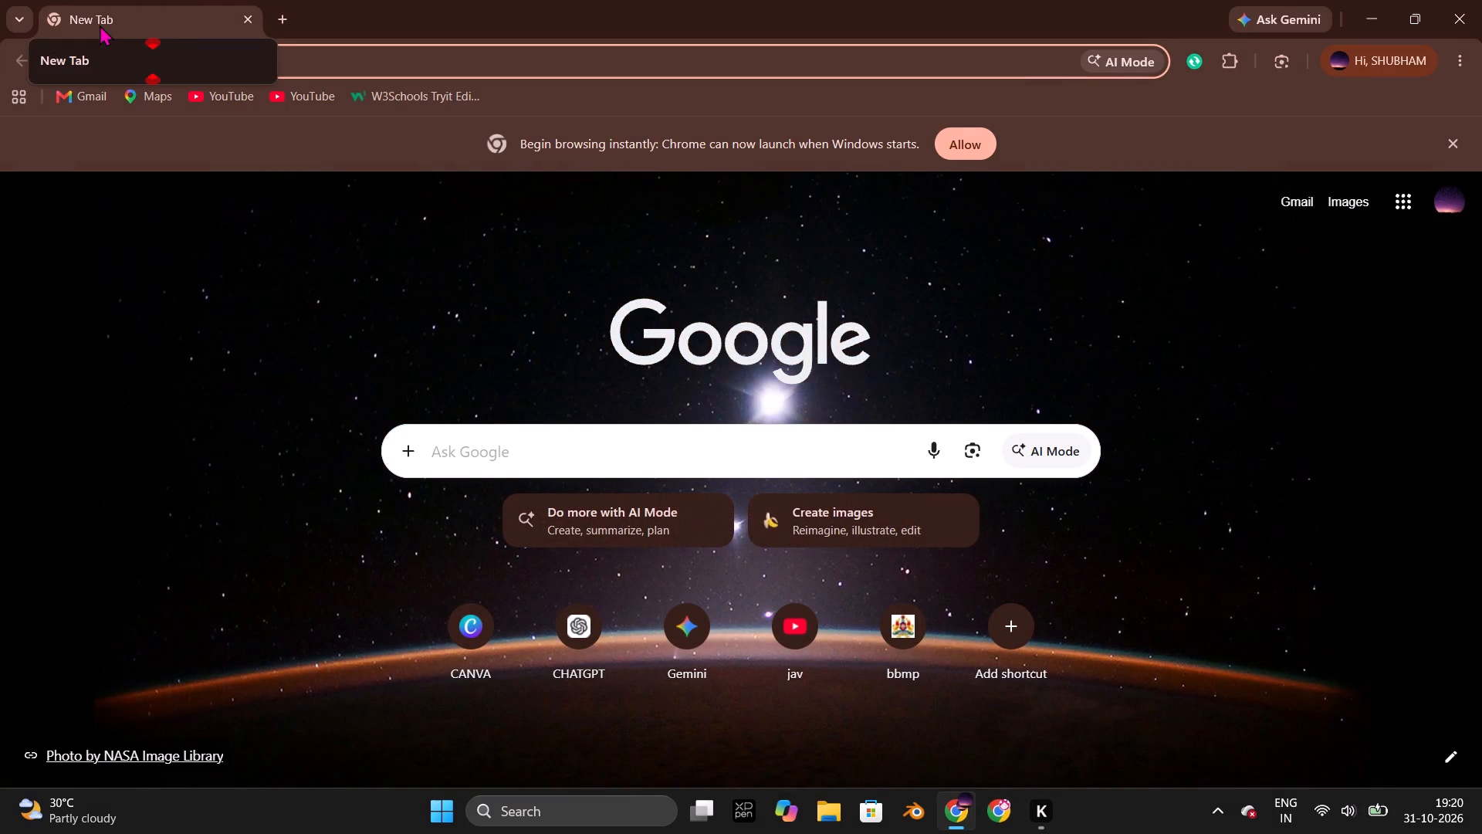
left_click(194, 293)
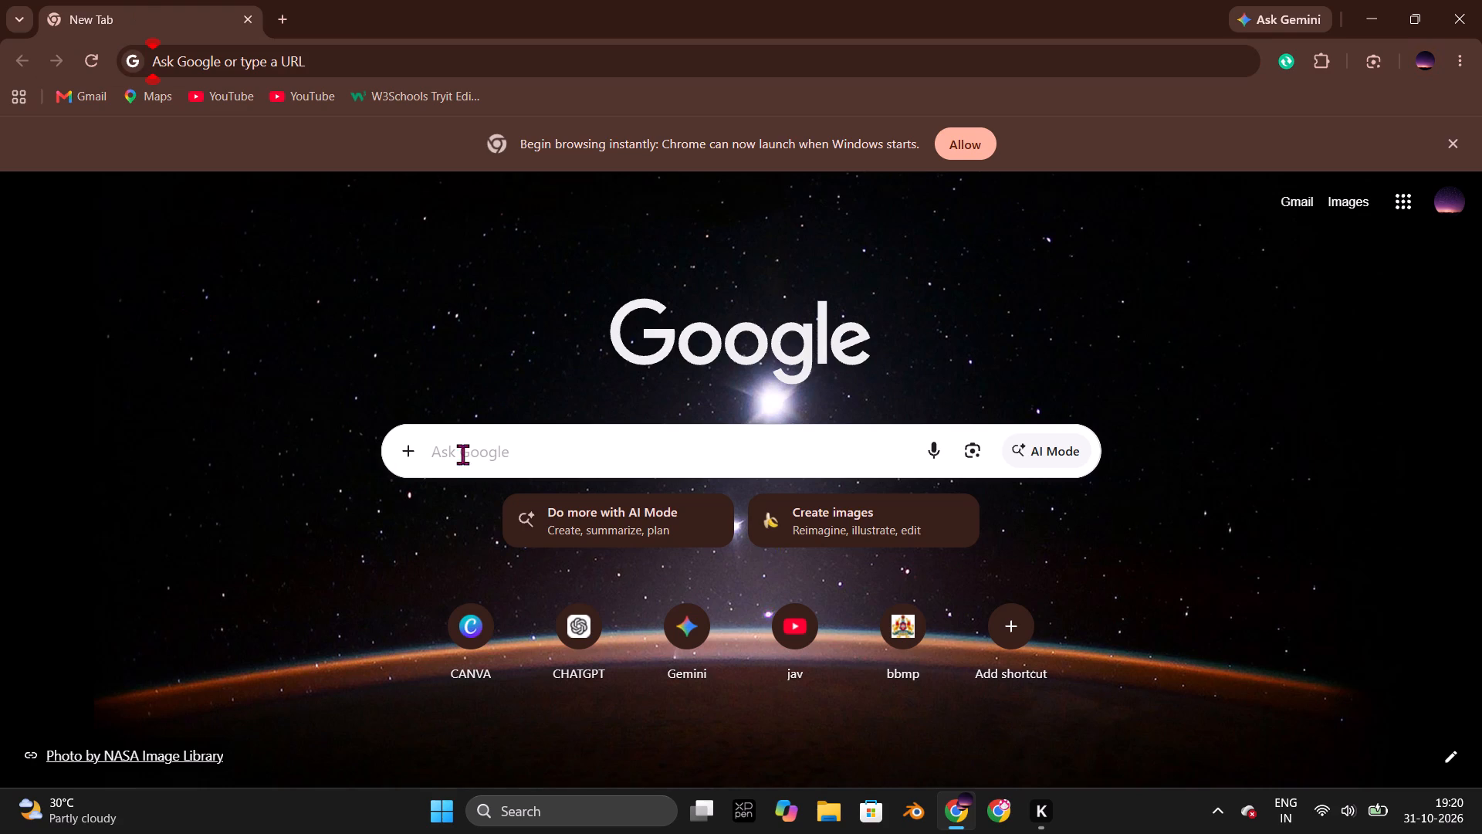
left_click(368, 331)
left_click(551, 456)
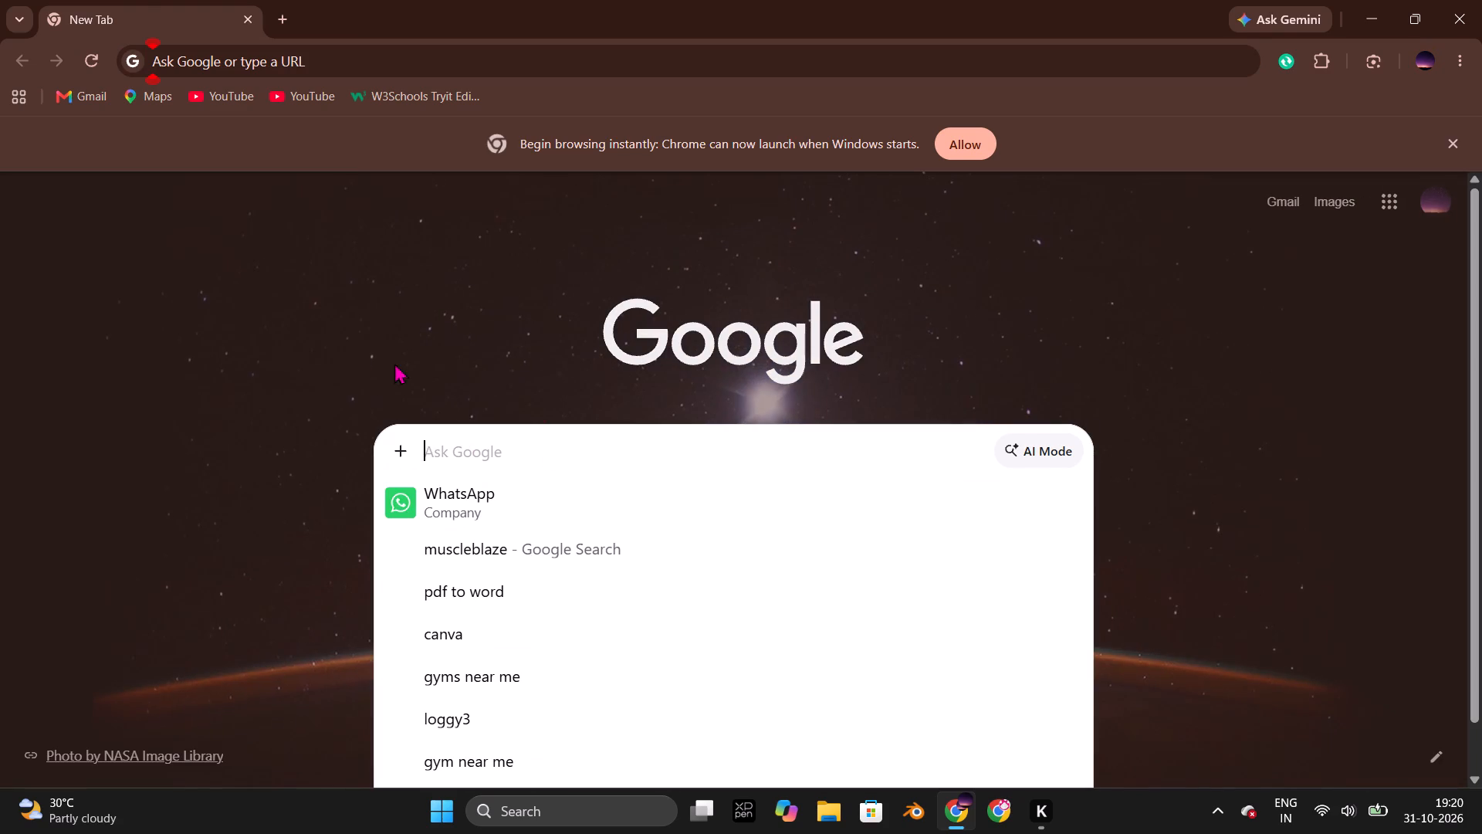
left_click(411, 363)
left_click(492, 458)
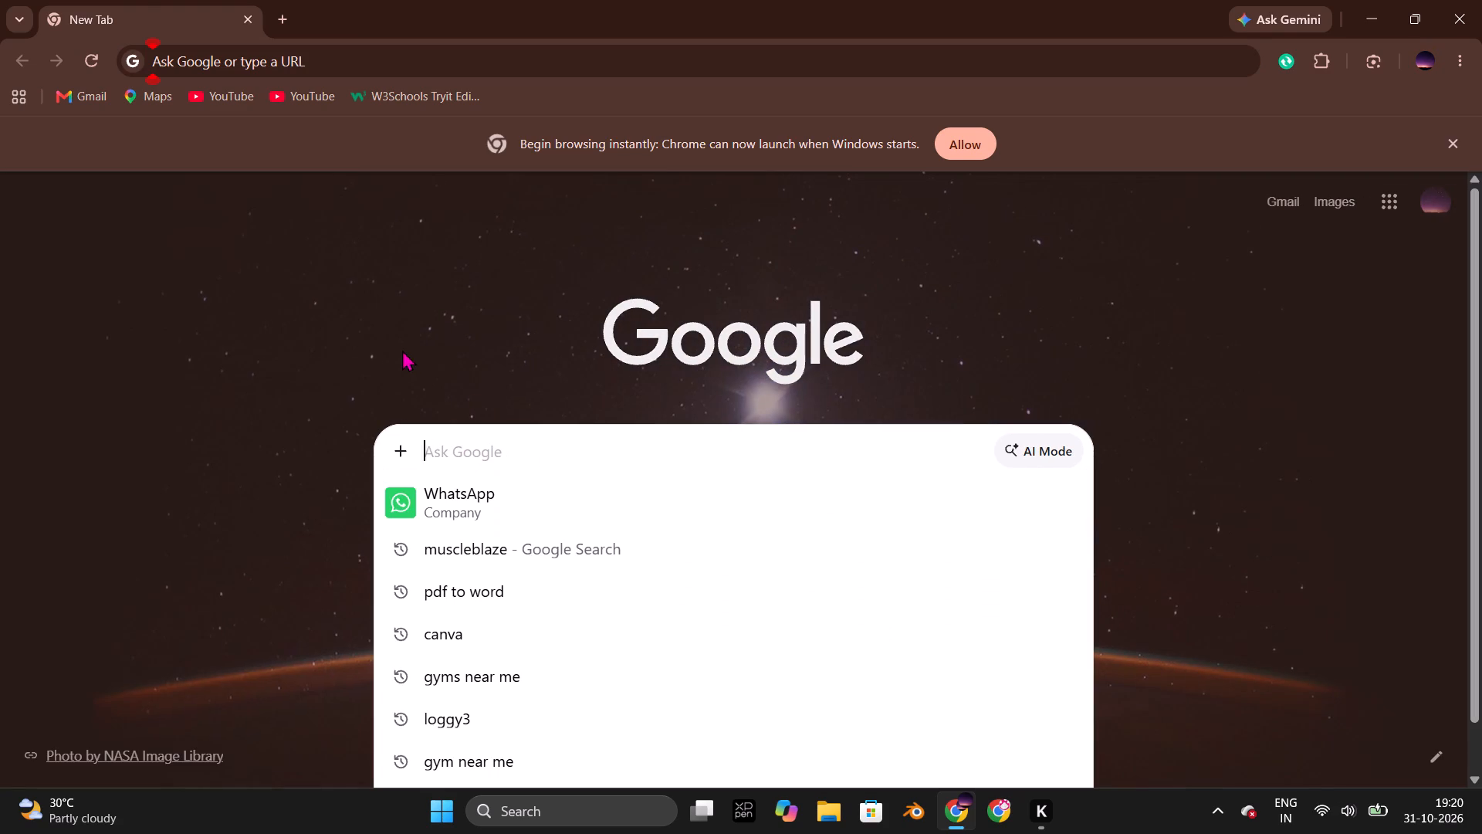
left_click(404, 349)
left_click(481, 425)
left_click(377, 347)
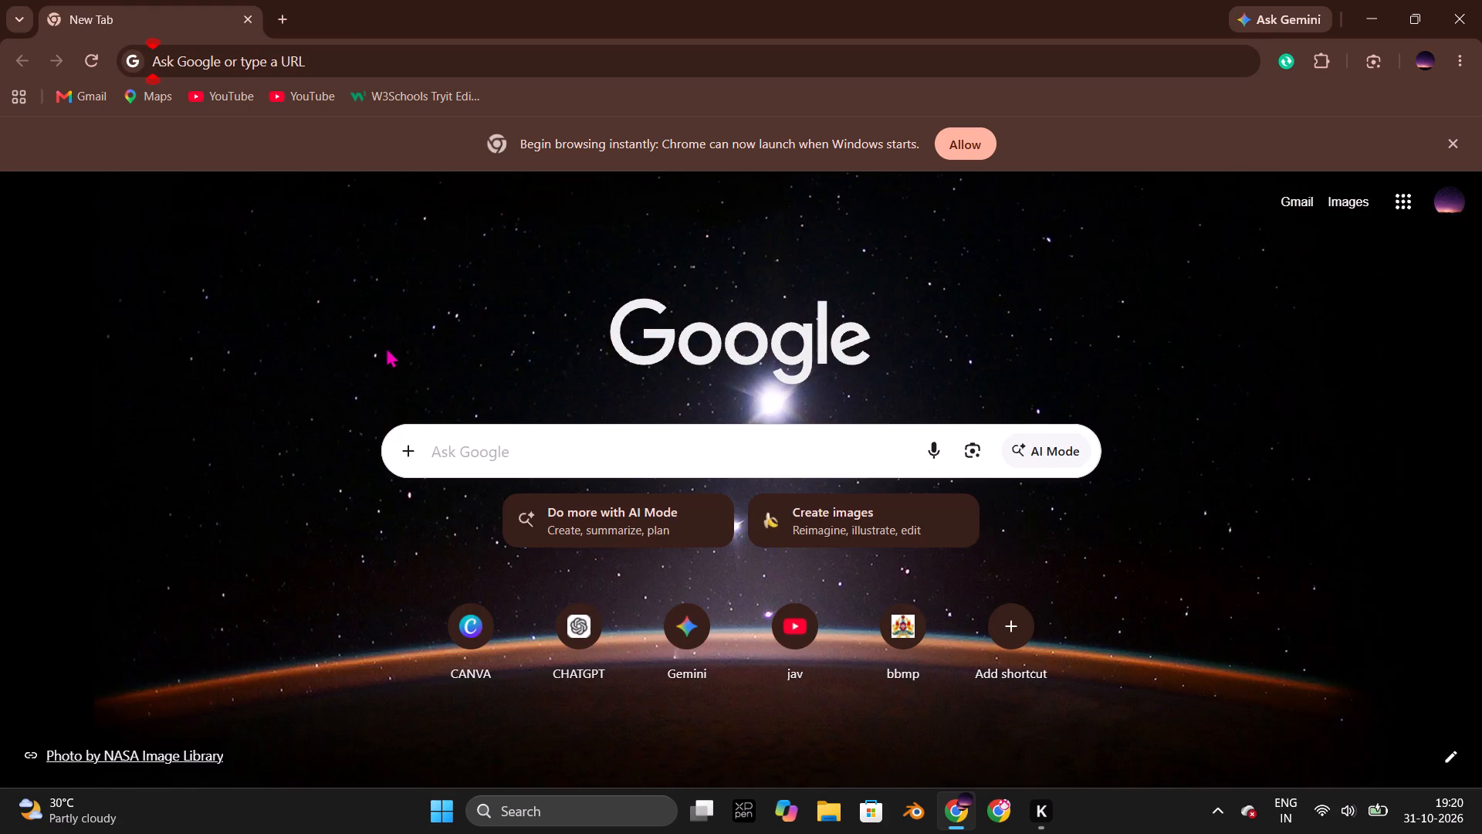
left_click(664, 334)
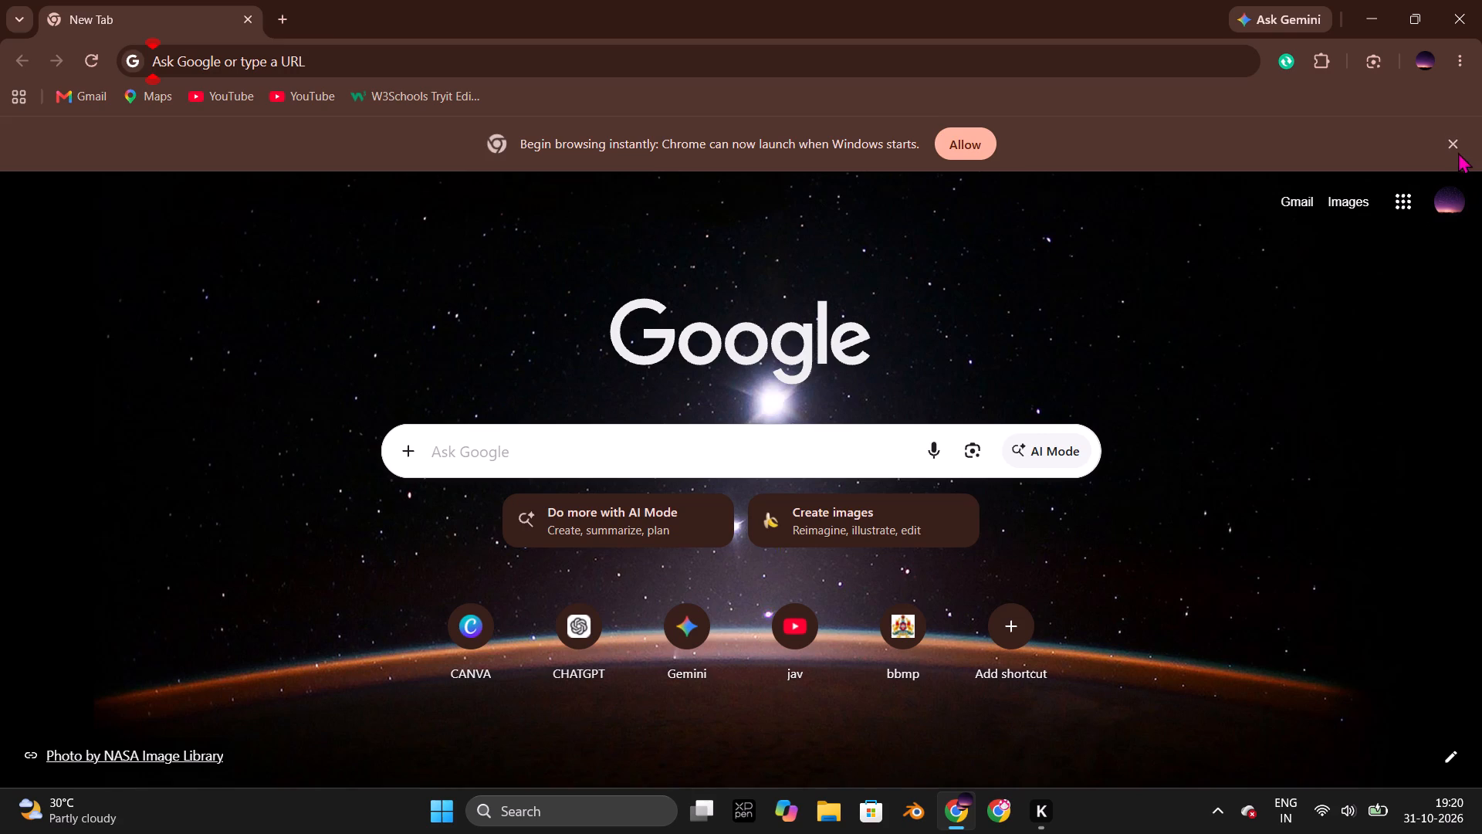
Dismiss the browser's launch-at-startup banner and open the NILAI PRODUCT BROCHURE design from Canva's recent designs.
left_click(1455, 150)
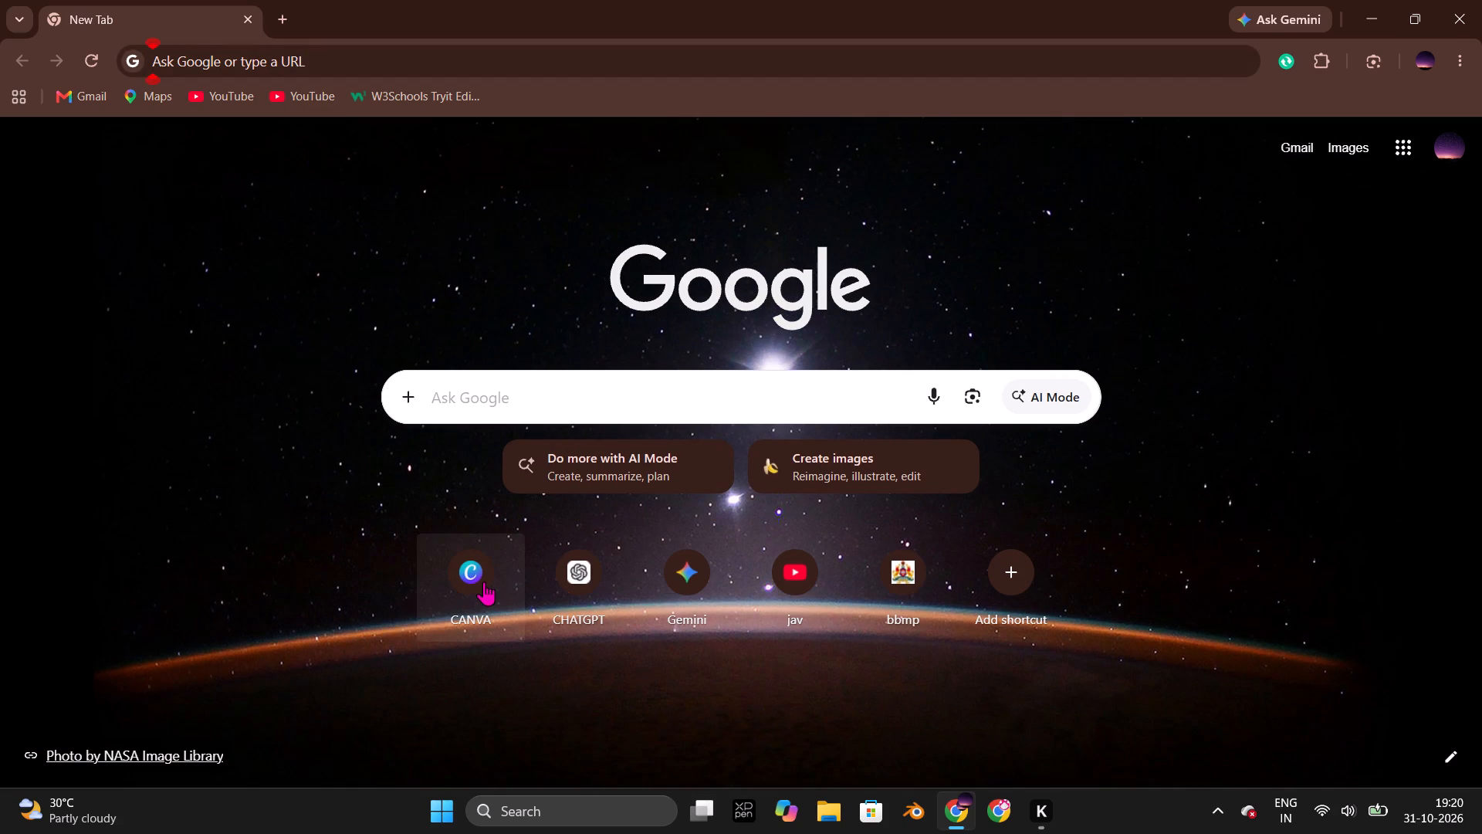
left_click(485, 582)
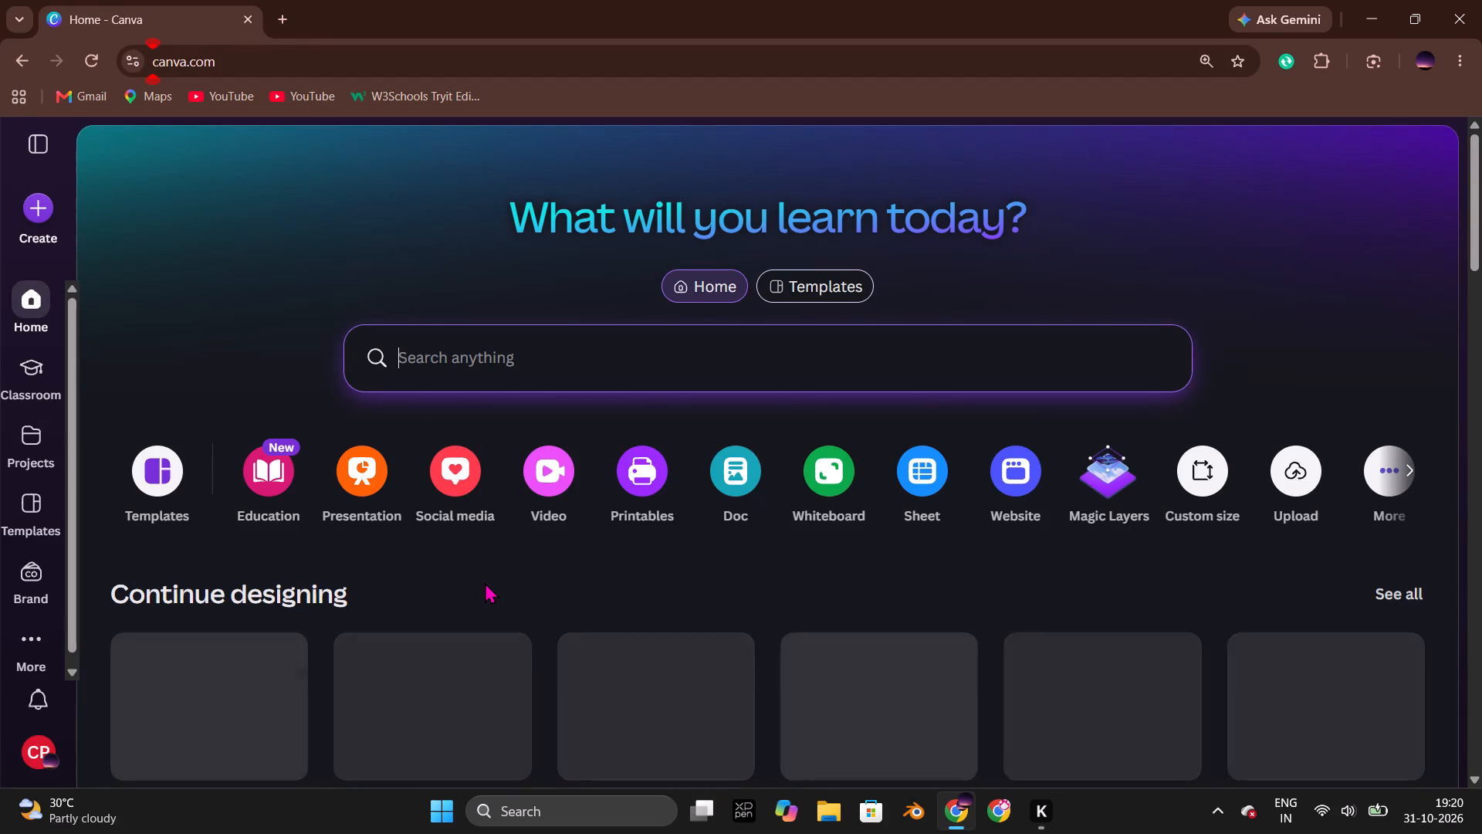
scroll(624, 617, "down", 2)
left_click(642, 566)
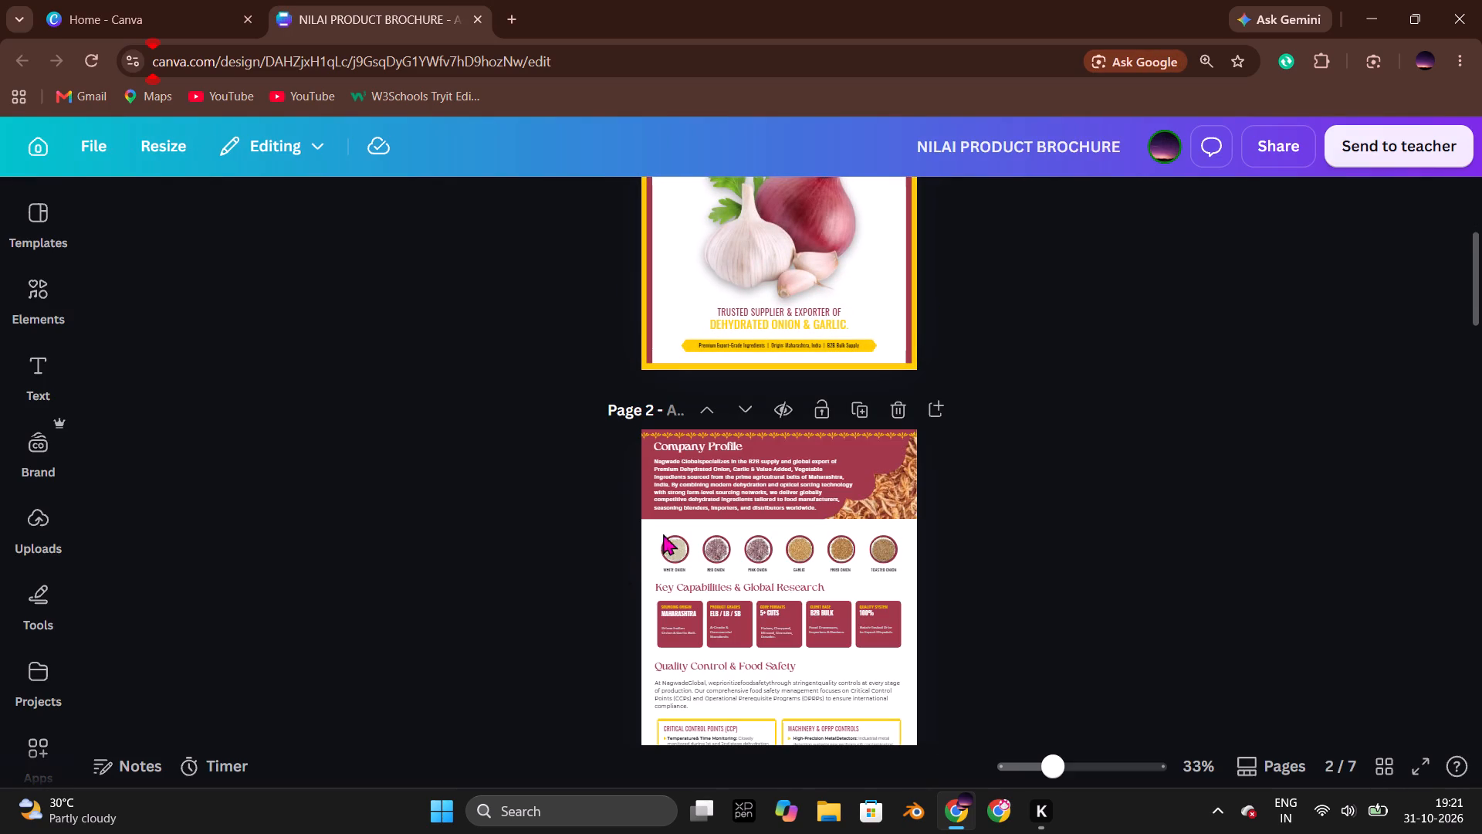
Review the brochure from page 2 to page 7, checking which product cards and specification fields are still empty.
scroll(1091, 580, "down", 8)
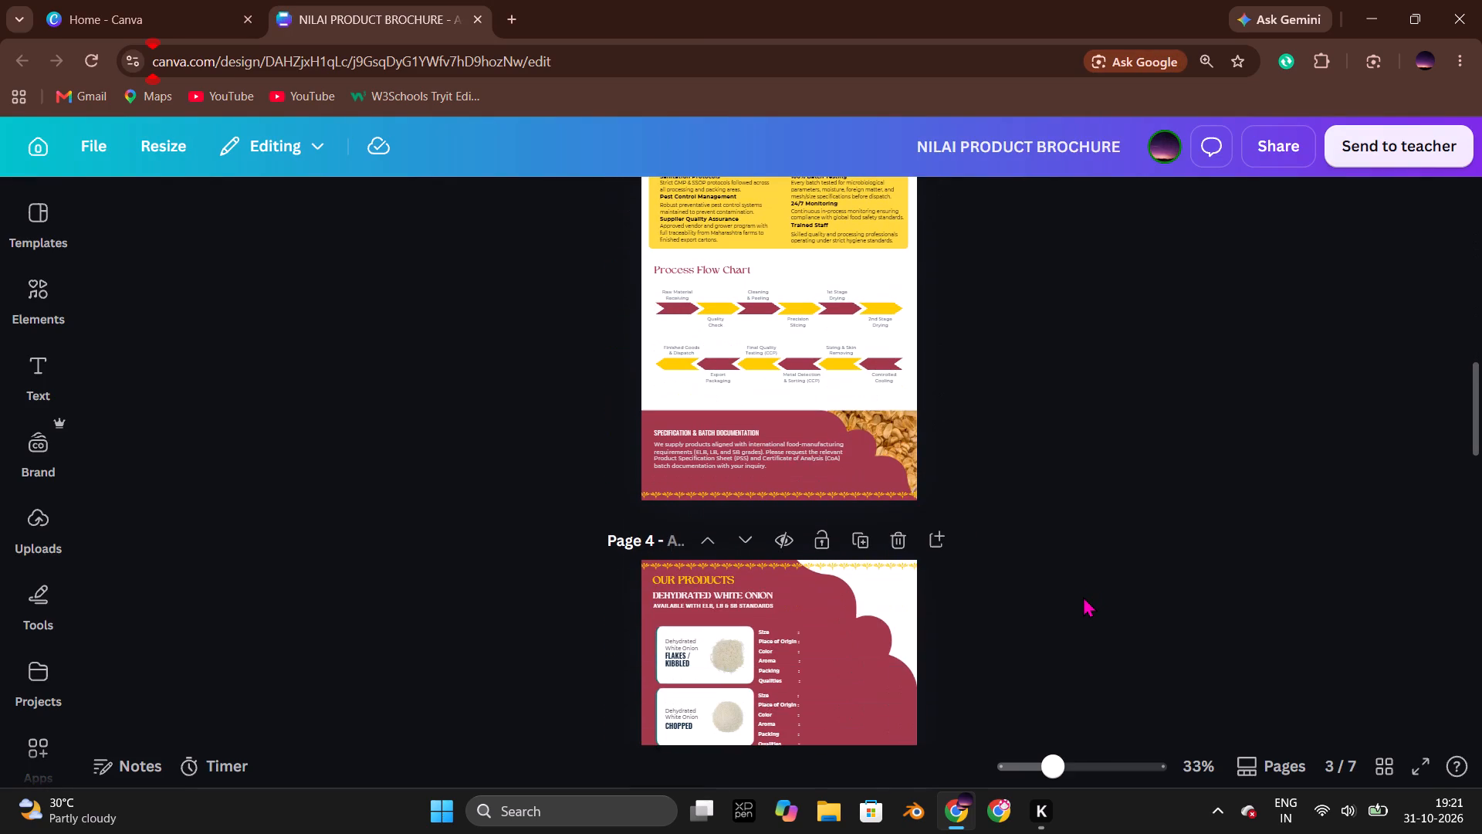
left_click(1083, 596)
scroll(1083, 596, "down", 2)
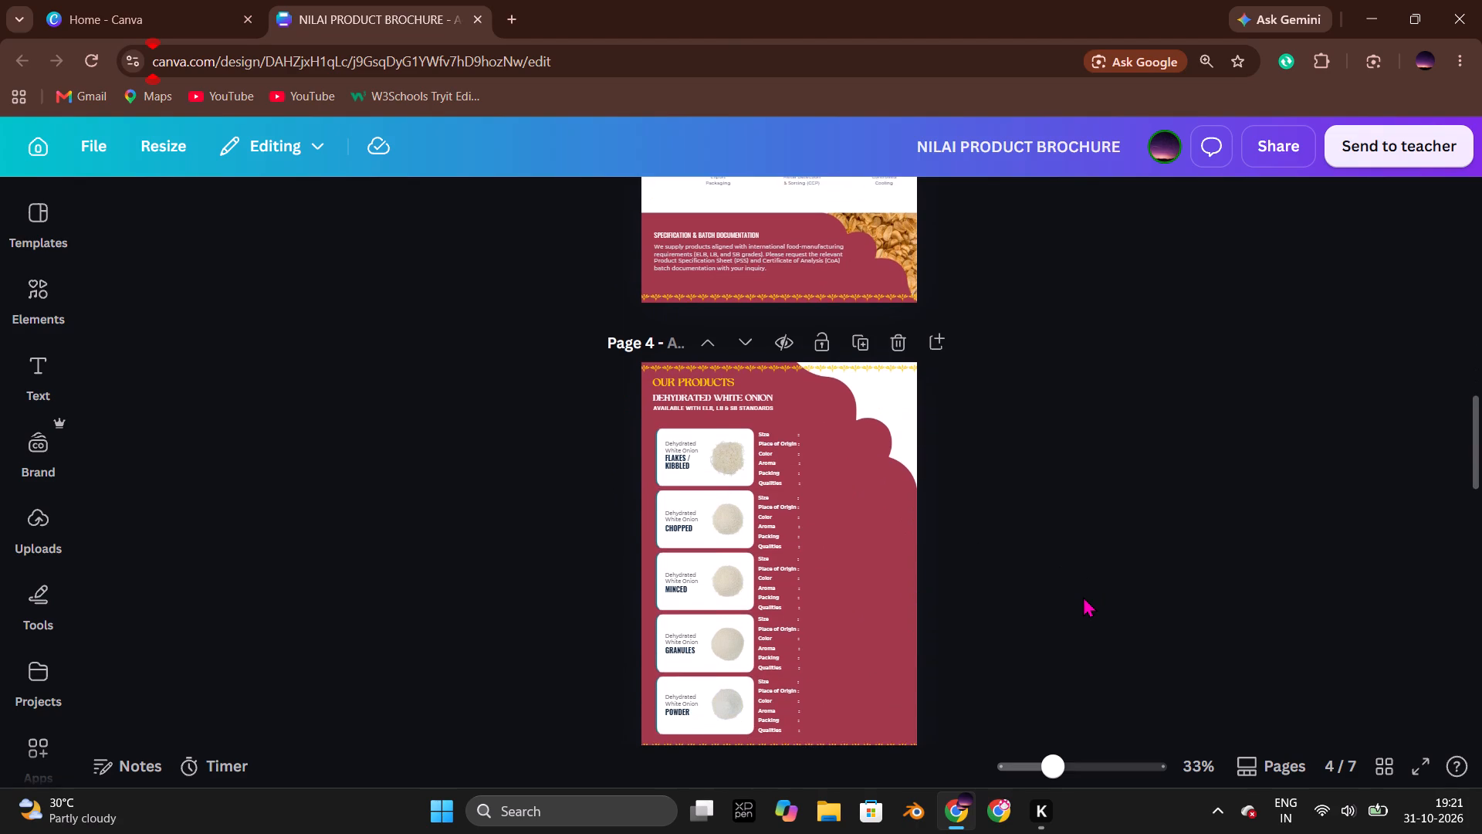
scroll(1083, 596, "down", 7)
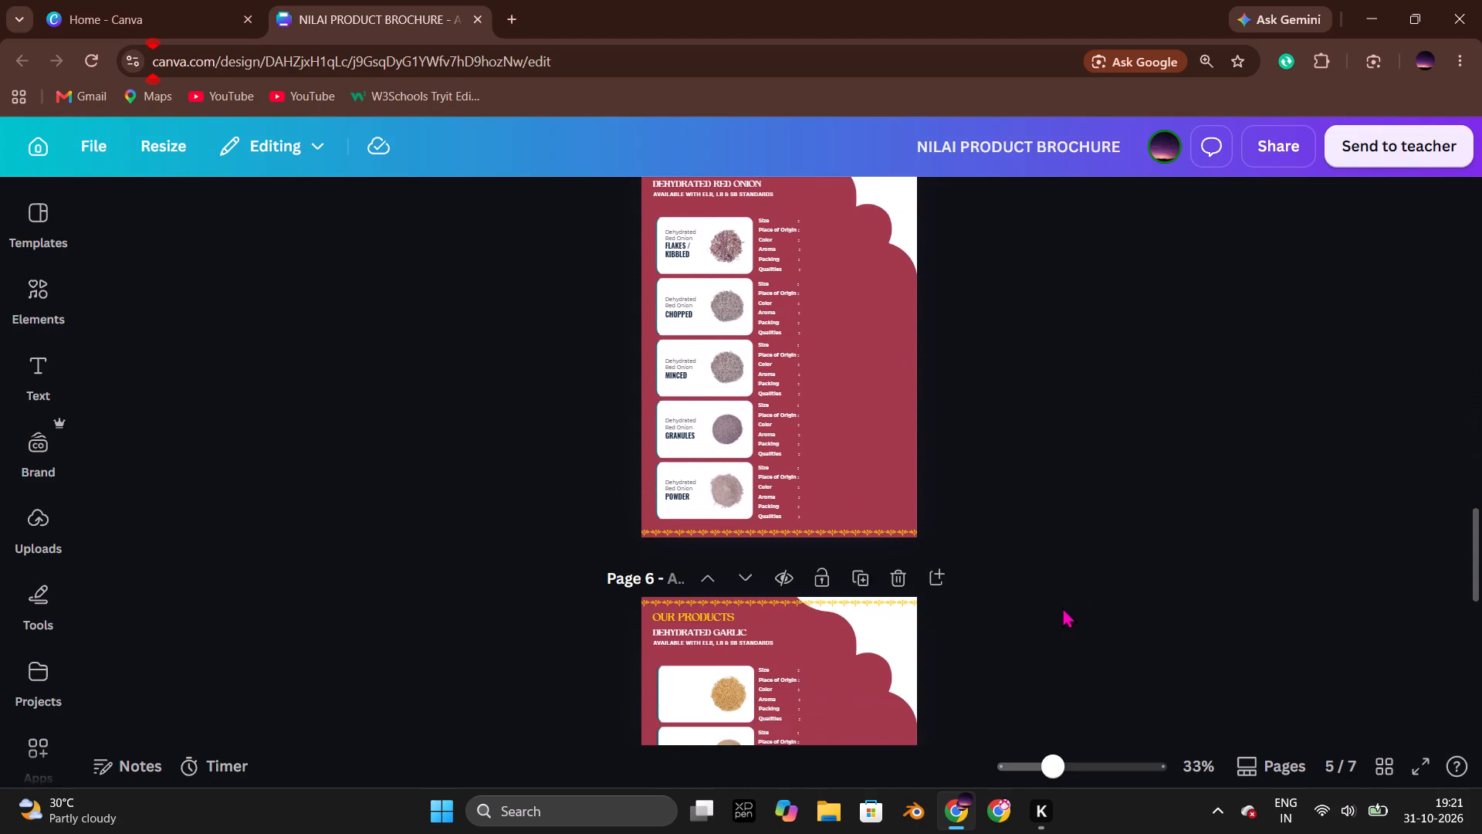
scroll(1062, 607, "down", 6)
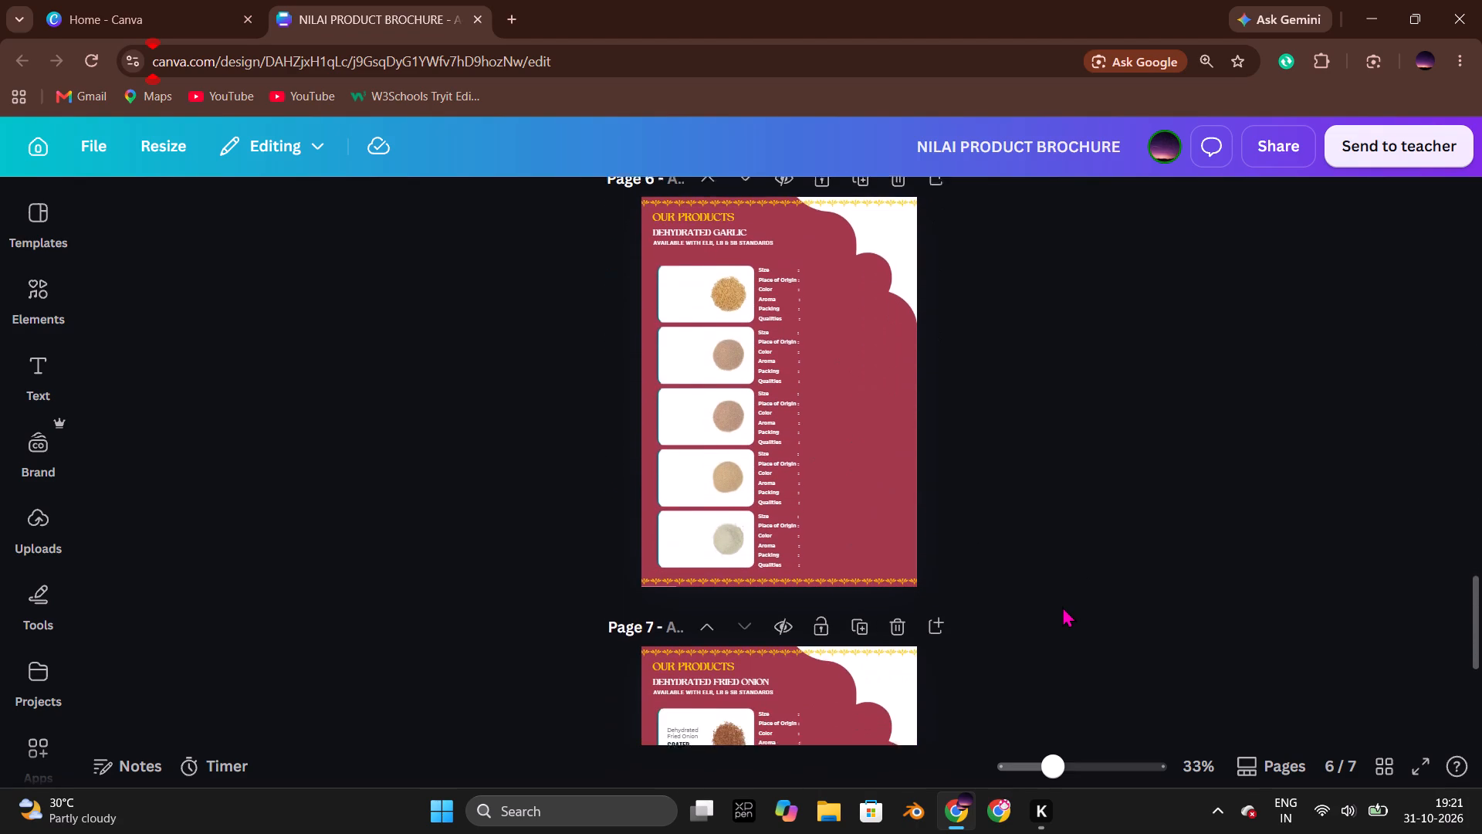
scroll(1062, 606, "up", 3)
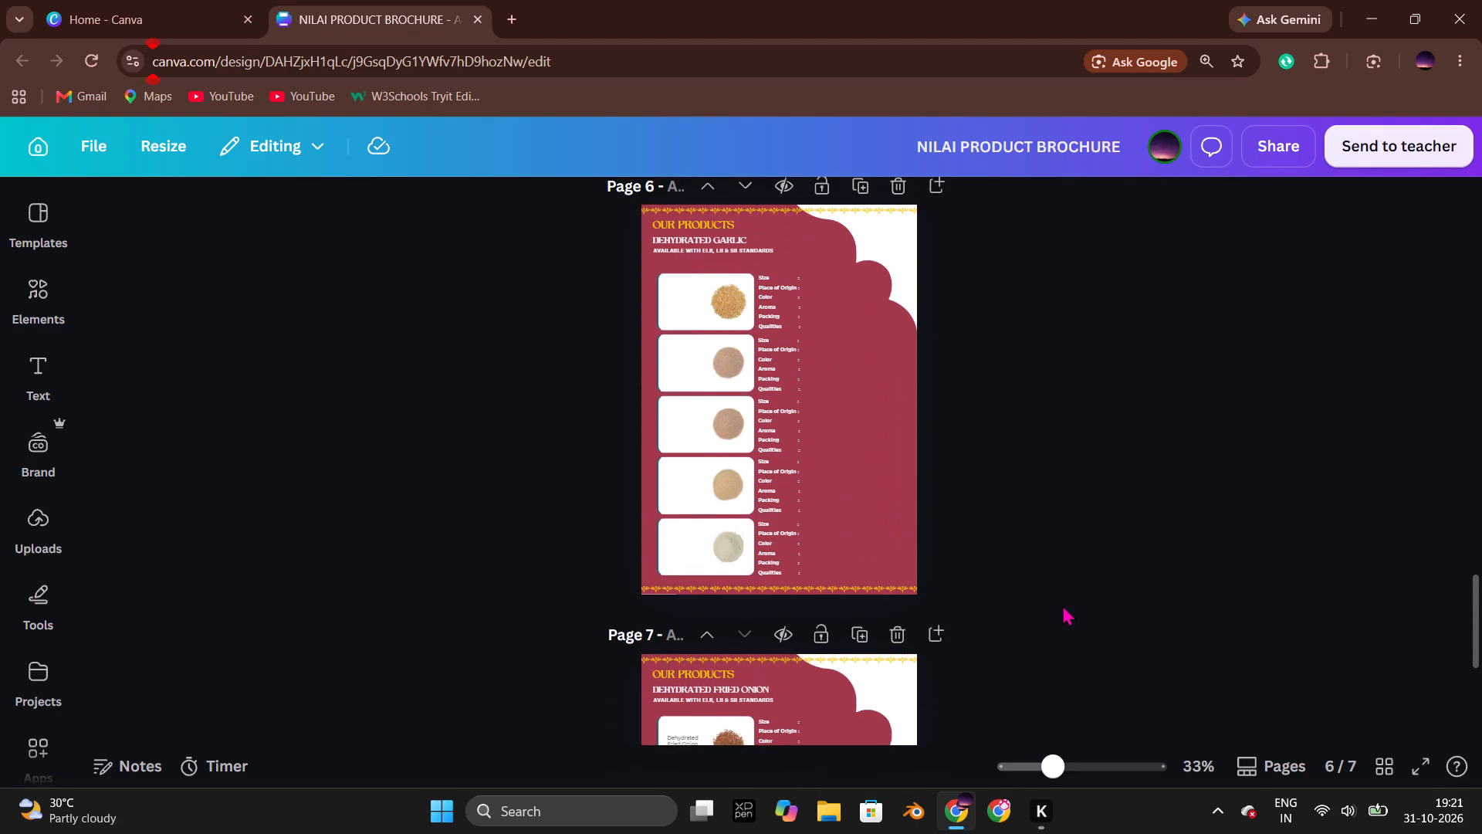
Open the A4 Nagwade-Global-Product-Catalog design with the toasted onion page from Canva's recent designs.
left_click(76, 0)
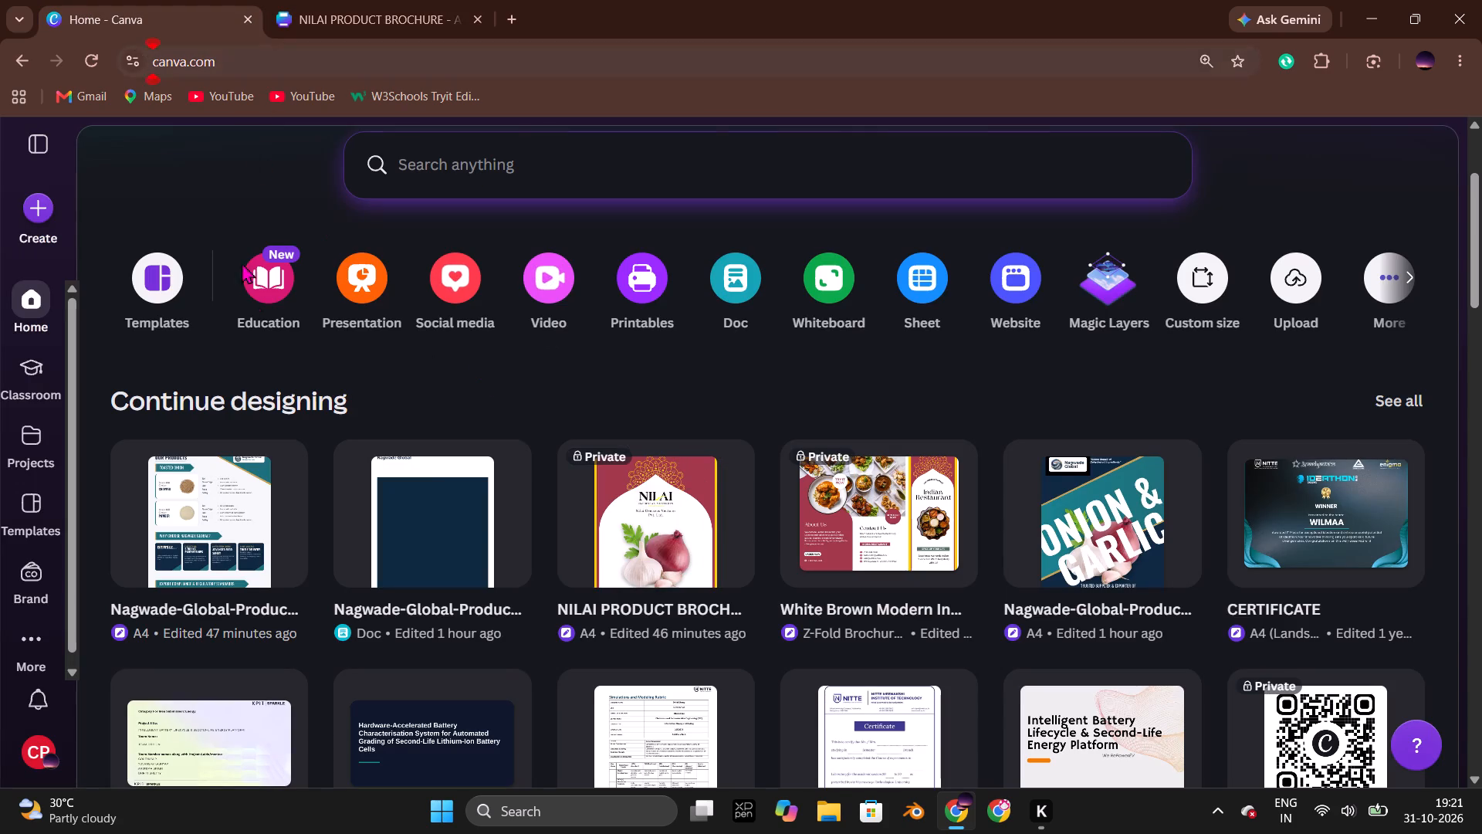
left_click(247, 538)
Compare the brochure's Dehydrated Garlic and Dehydrated Fried Onion pages with the pages of the opened Nagwade catalog.
left_click(598, 2)
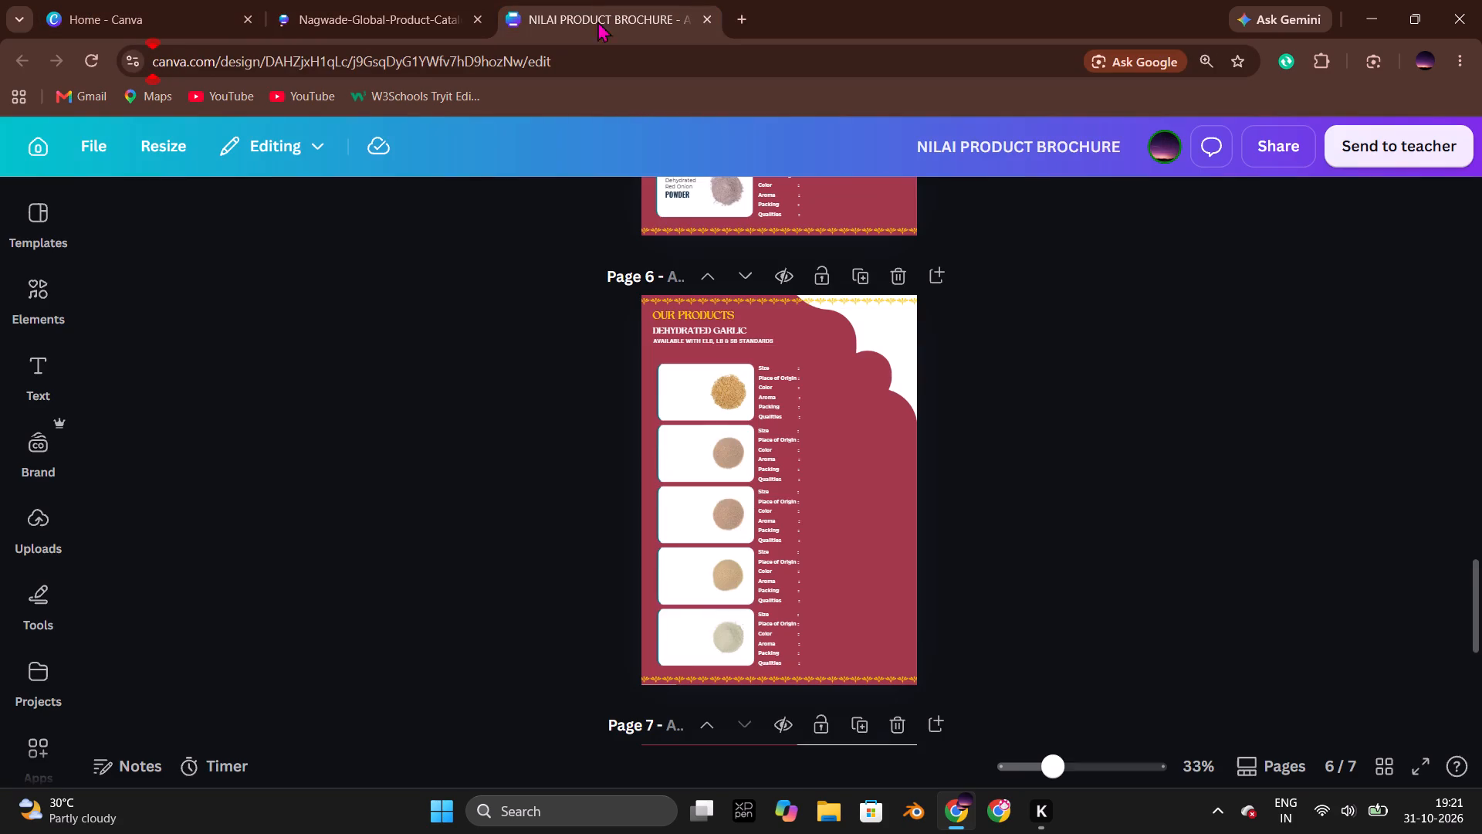
scroll(1005, 485, "down", 4)
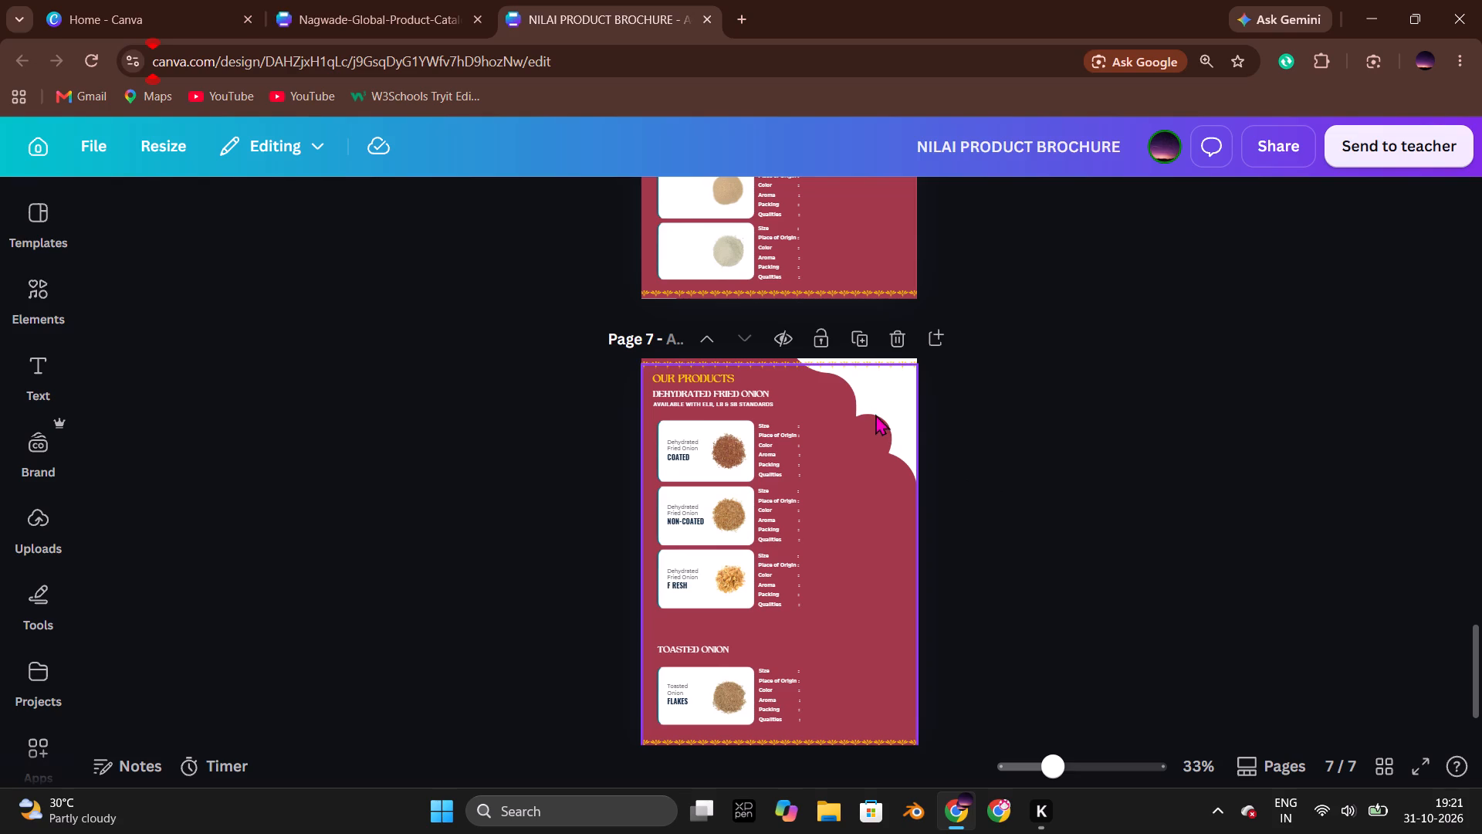
left_click(1095, 408)
scroll(1087, 408, "up", 4)
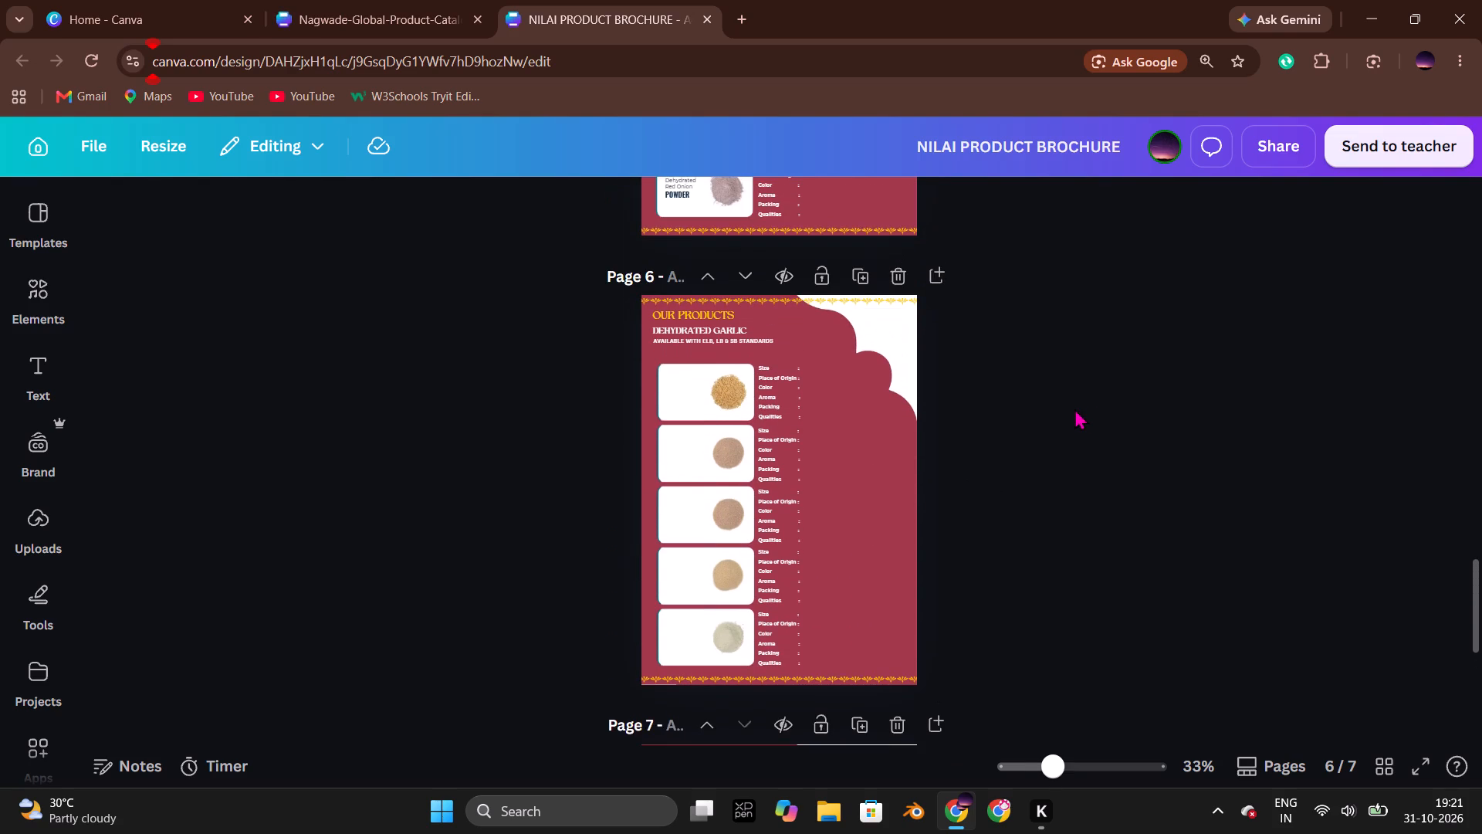
left_click(449, 5)
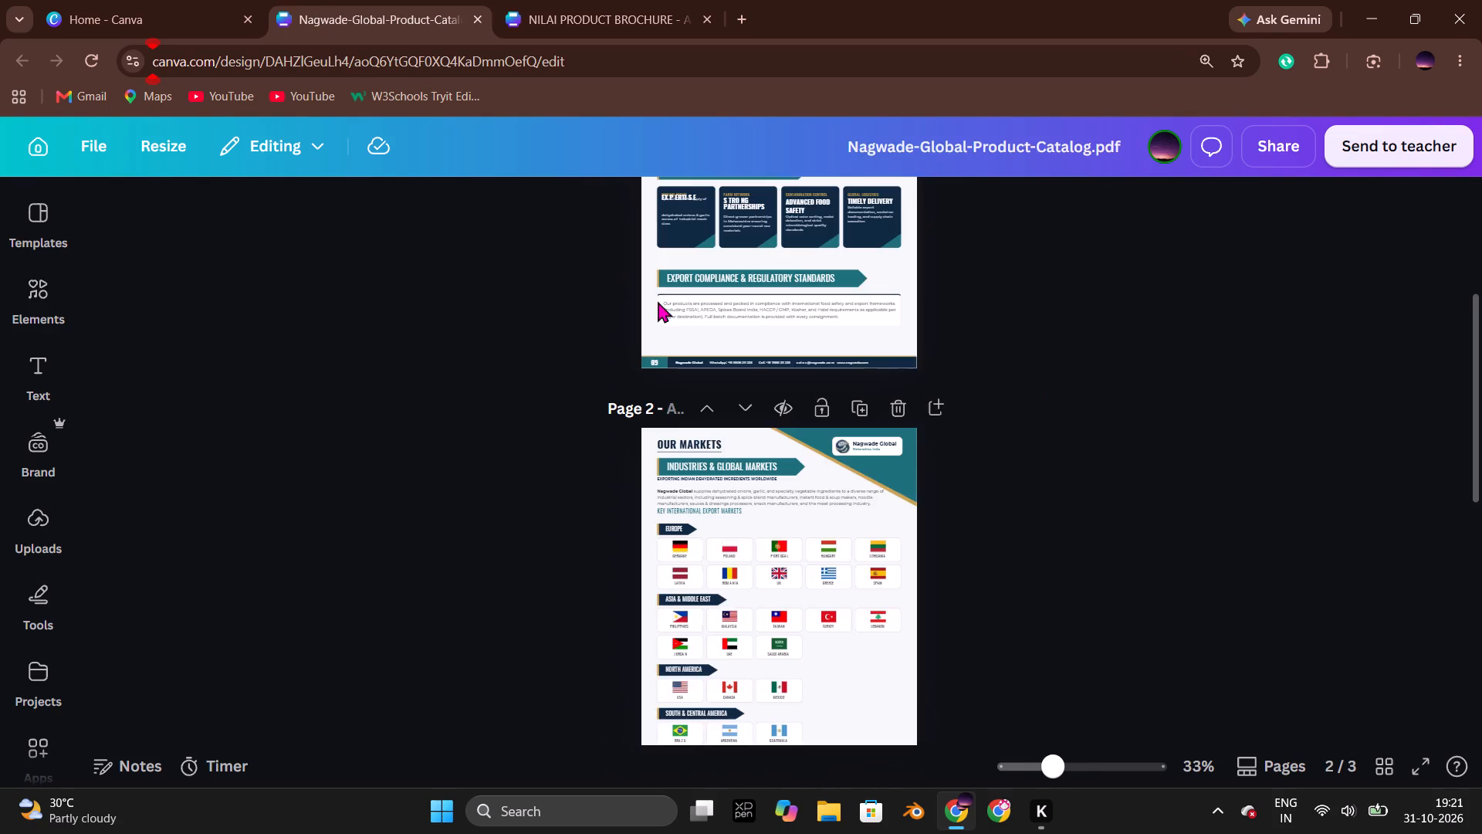
scroll(983, 505, "up", 8)
Open the other Nagwade-Global-Product-Catalog design, the one with the Onion & Garlic cover, from Canva's recent designs.
left_click(161, 0)
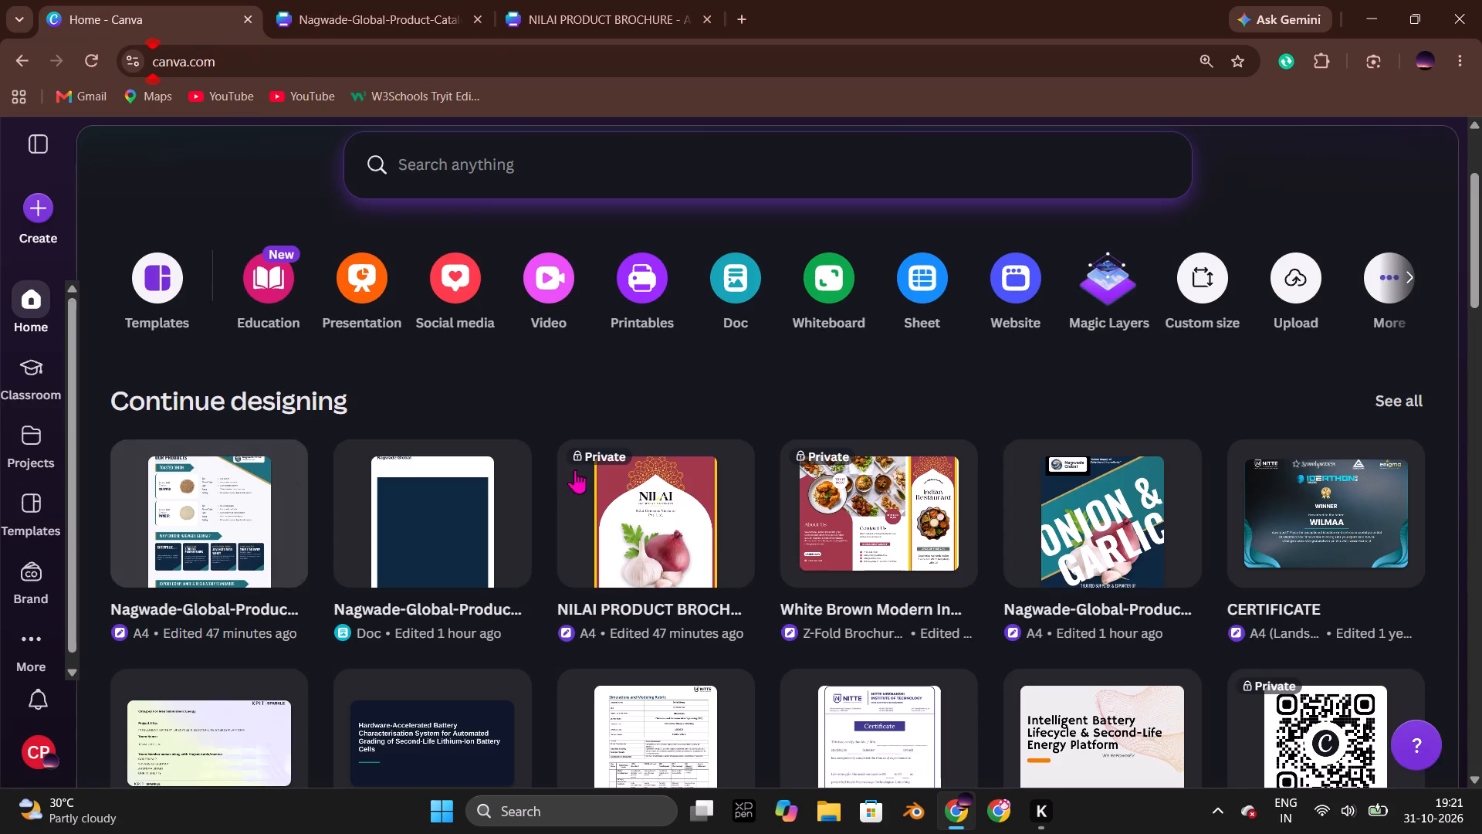
left_click(1091, 522)
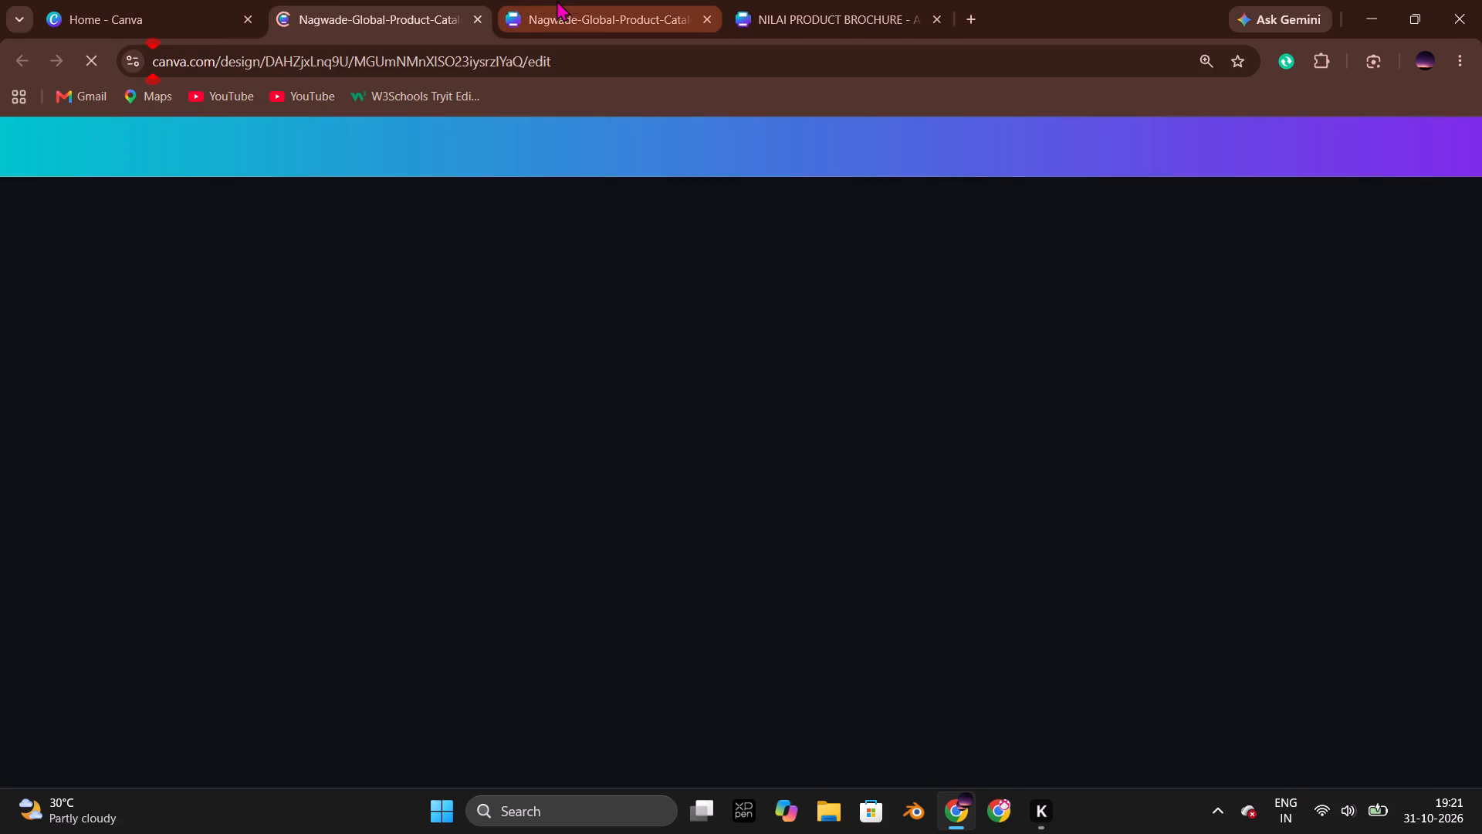
Examine the product pages in both Nagwade catalog designs and compare them with the brochure's Dehydrated Garlic page.
left_click(564, 4)
scroll(972, 420, "down", 4)
scroll(972, 420, "up", 10)
scroll(902, 430, "up", 4)
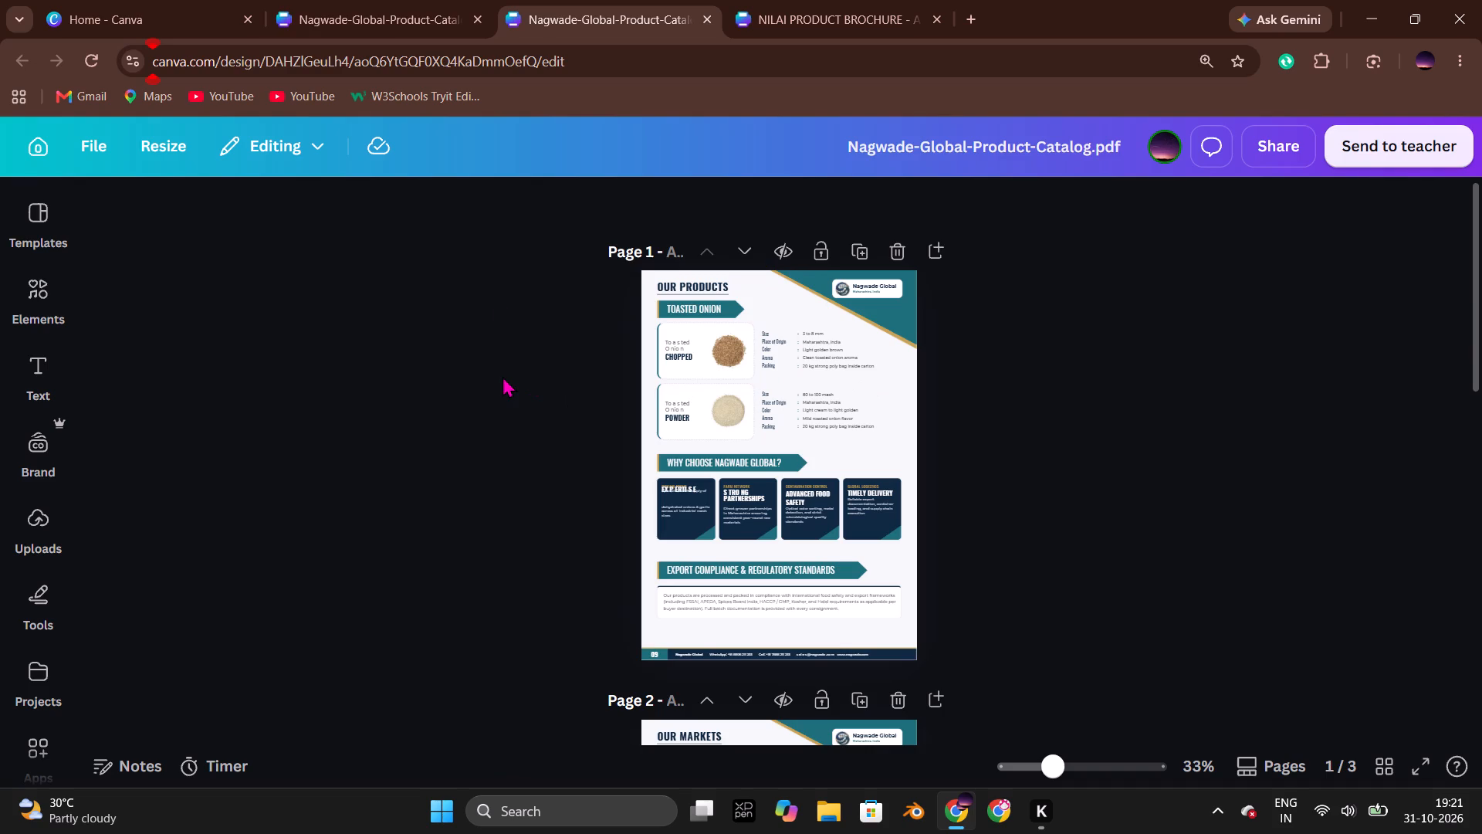
left_click(343, 0)
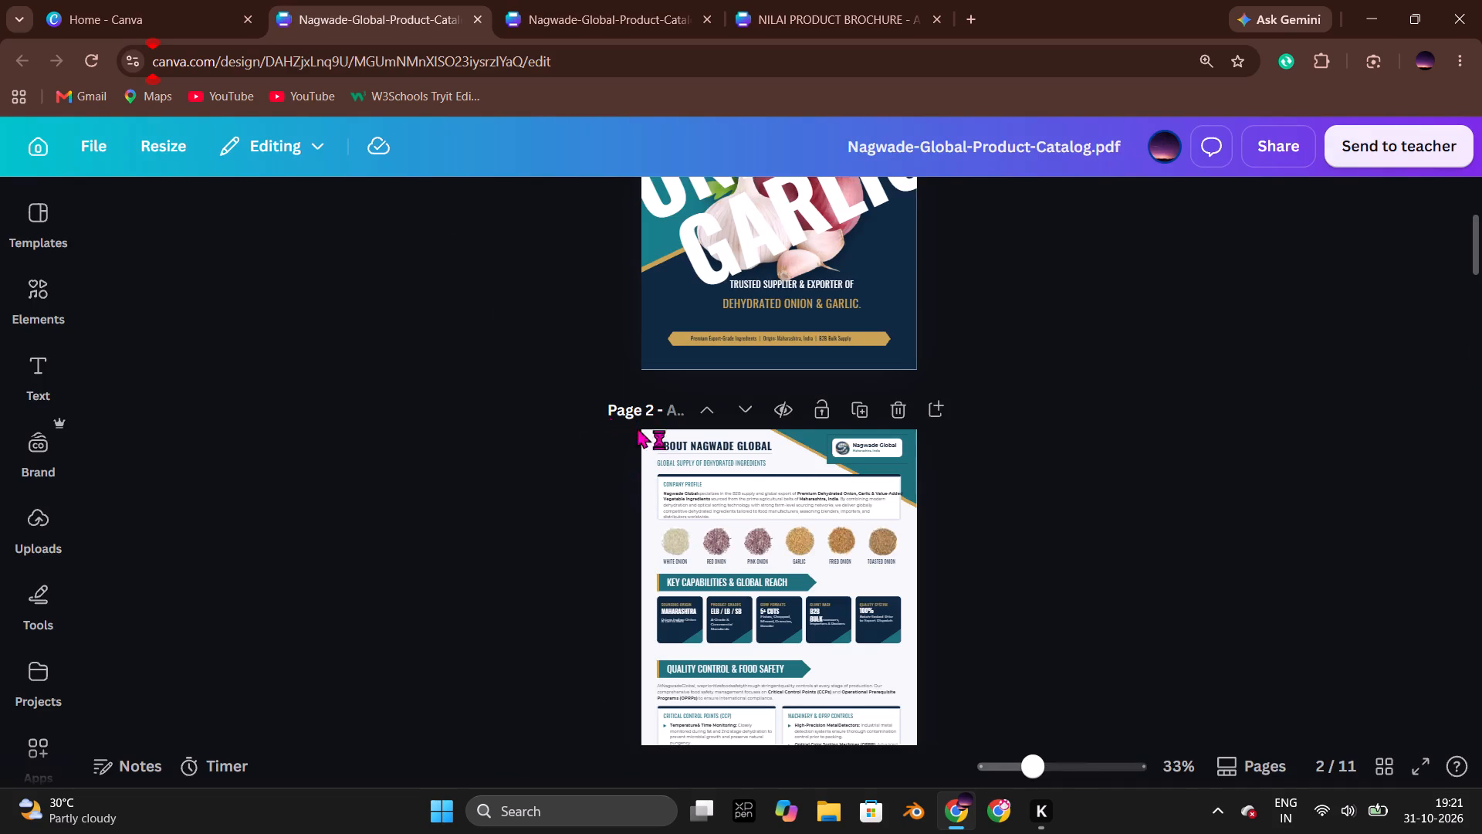
scroll(1044, 534, "down", 13)
scroll(1041, 542, "up", 2)
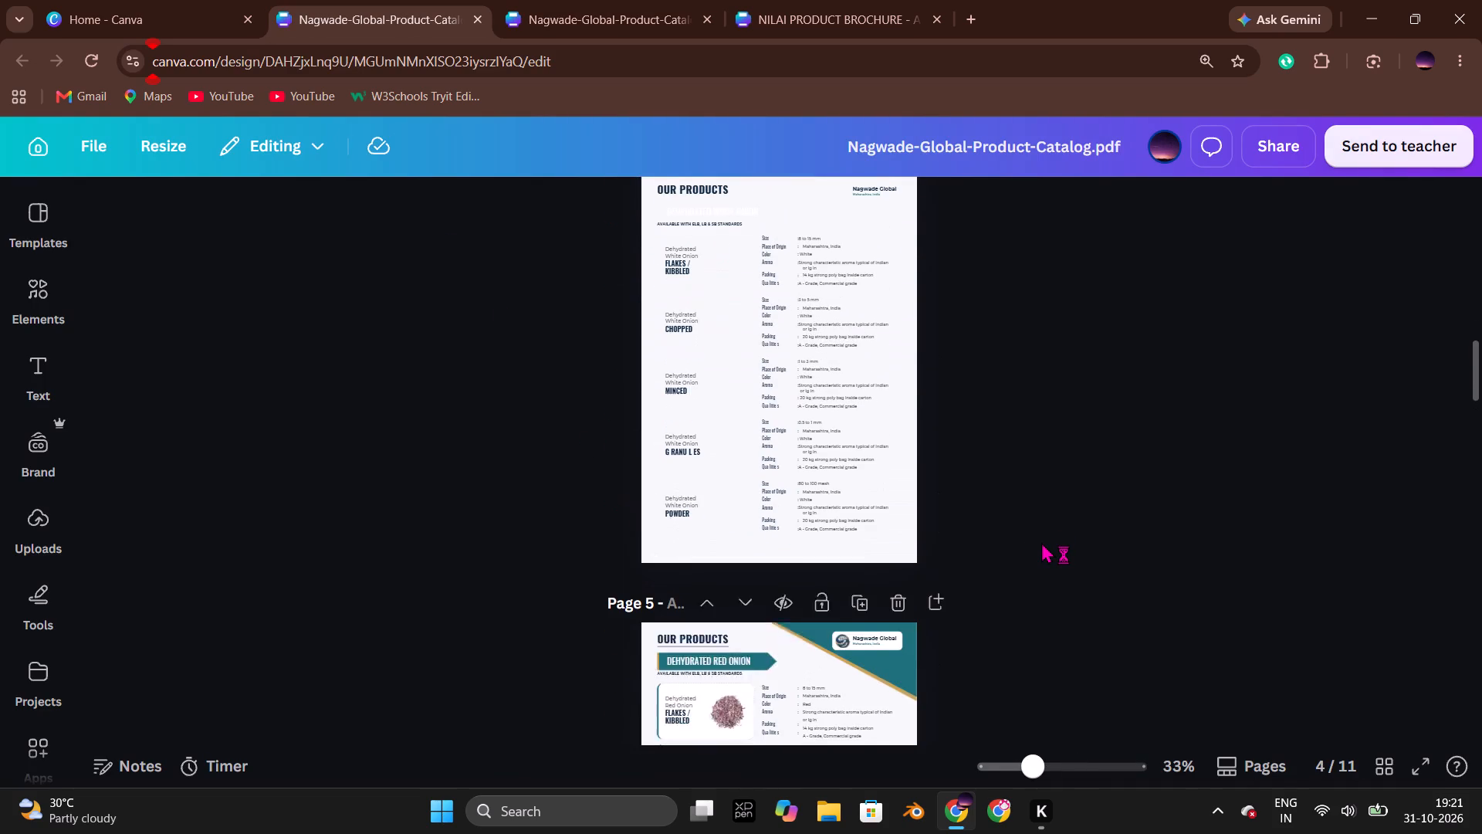
left_click(848, 0)
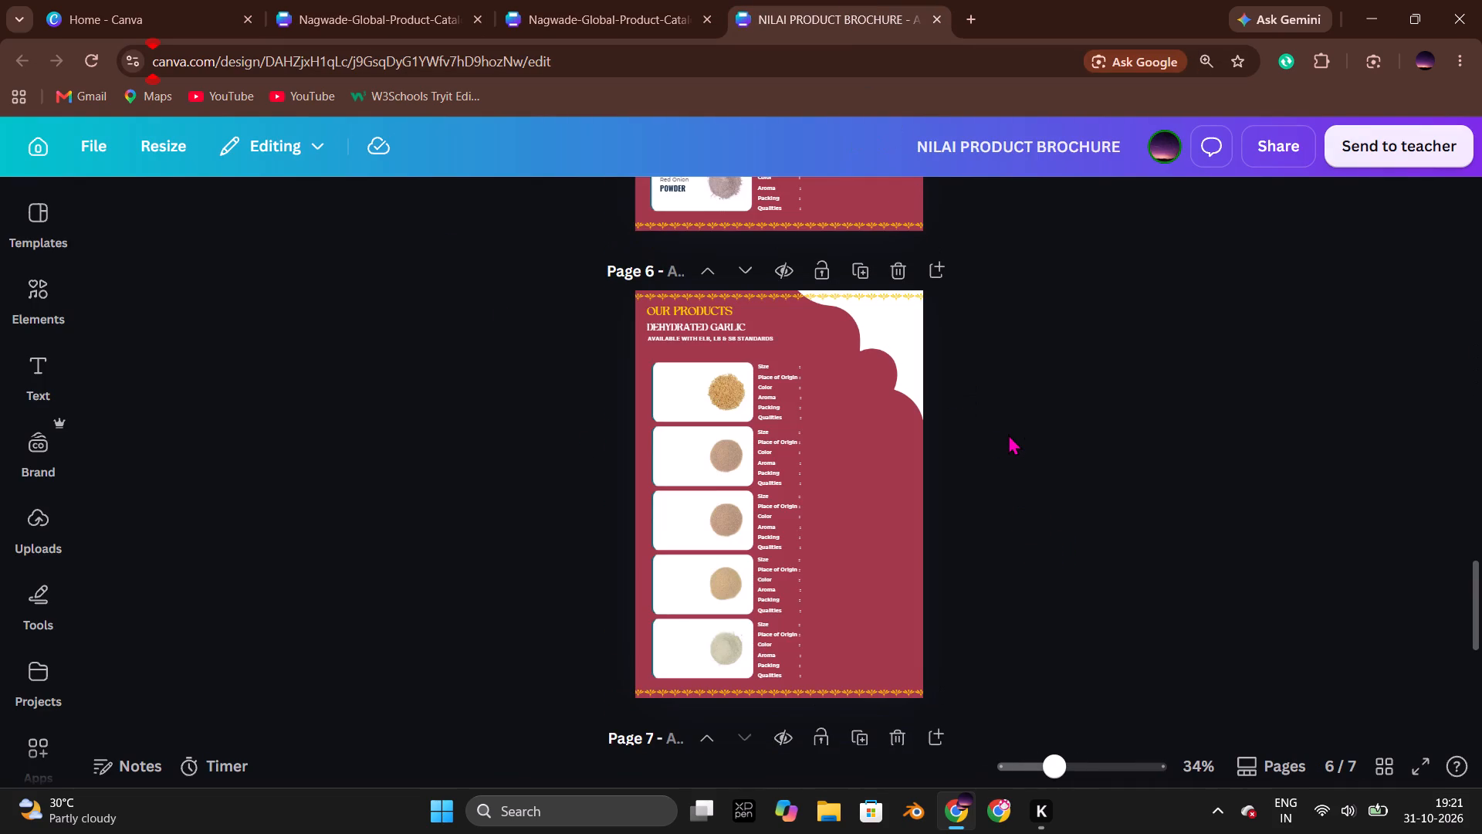
left_click(609, 0)
left_click(458, 0)
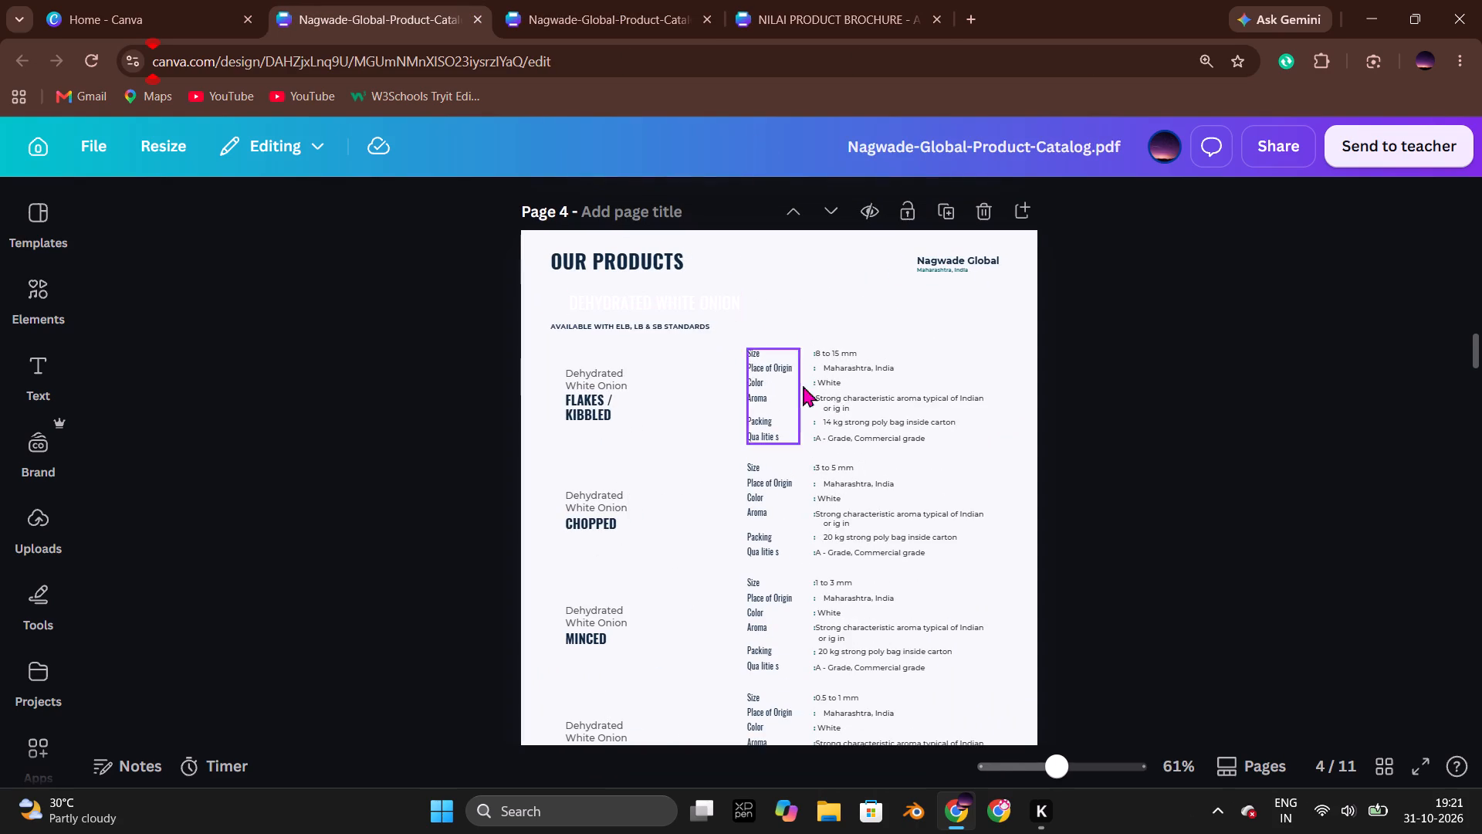
Copy the Flakes/Kibbled, Chopped, Minced, Granules and Powder name labels together from the Onion & Garlic catalog's Dehydrated Garlic page 7.
scroll(1055, 423, "down", 9)
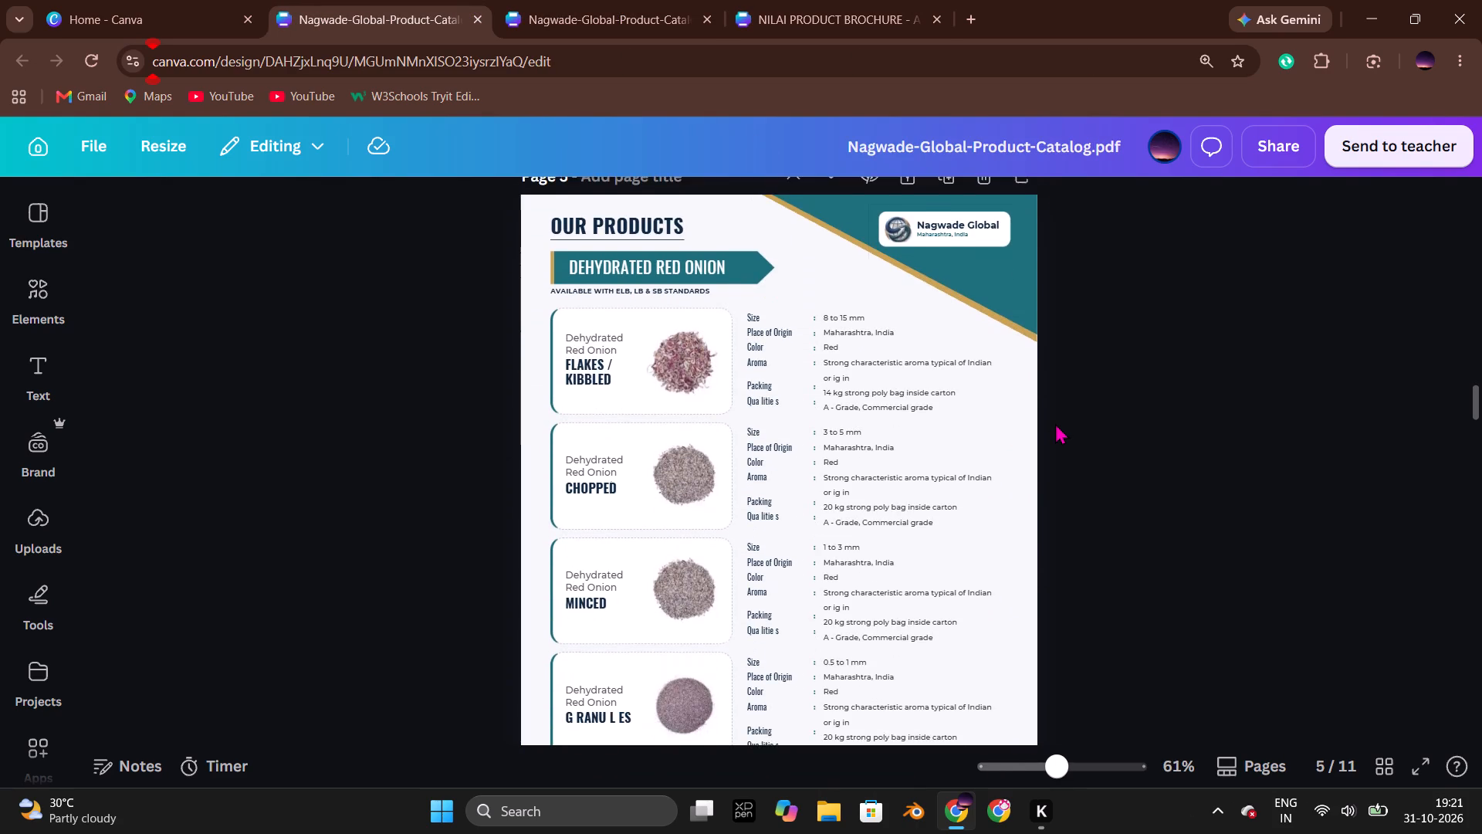
scroll(1055, 423, "down", 8)
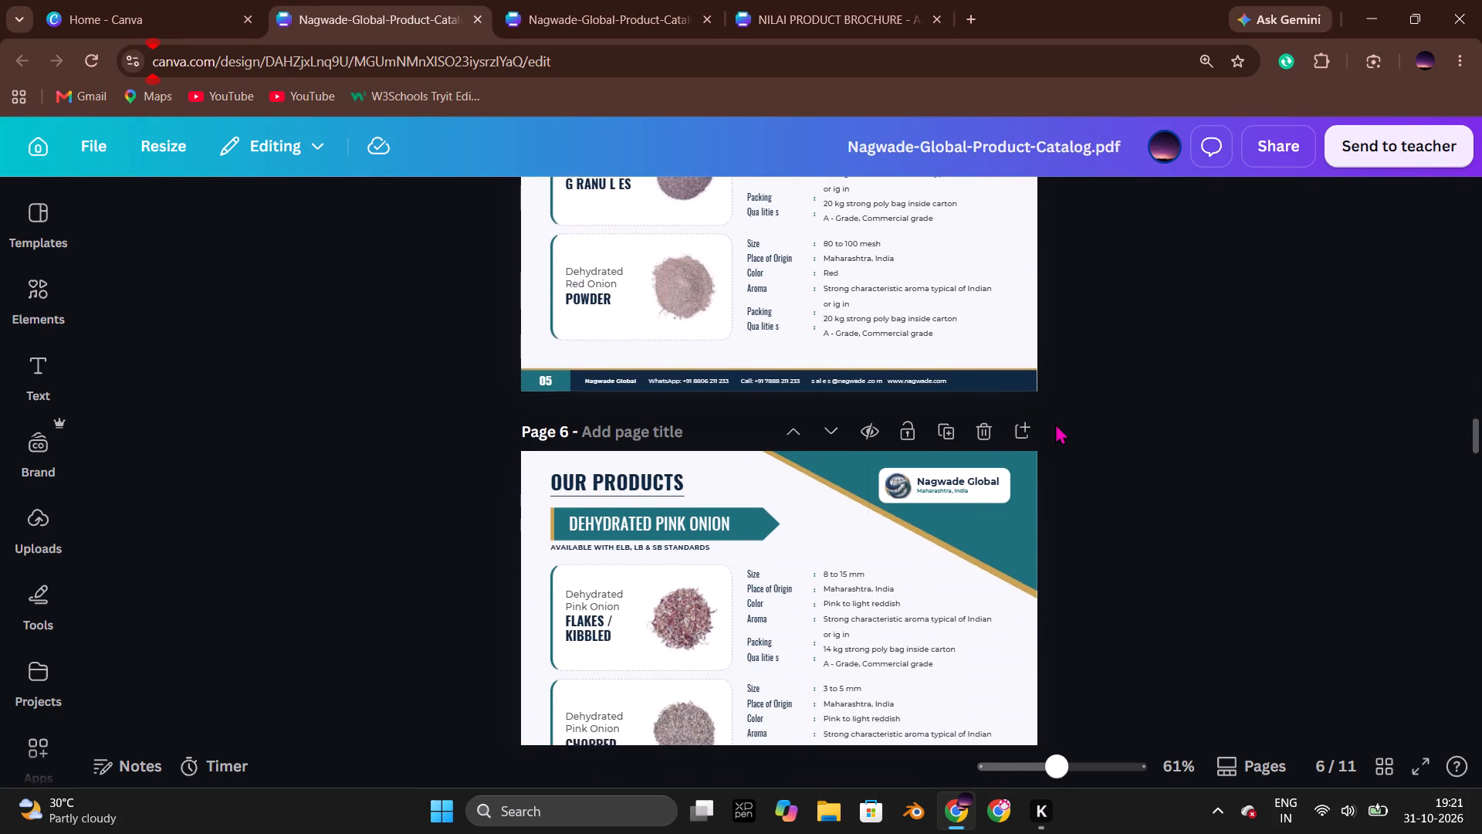
scroll(1055, 423, "down", 7)
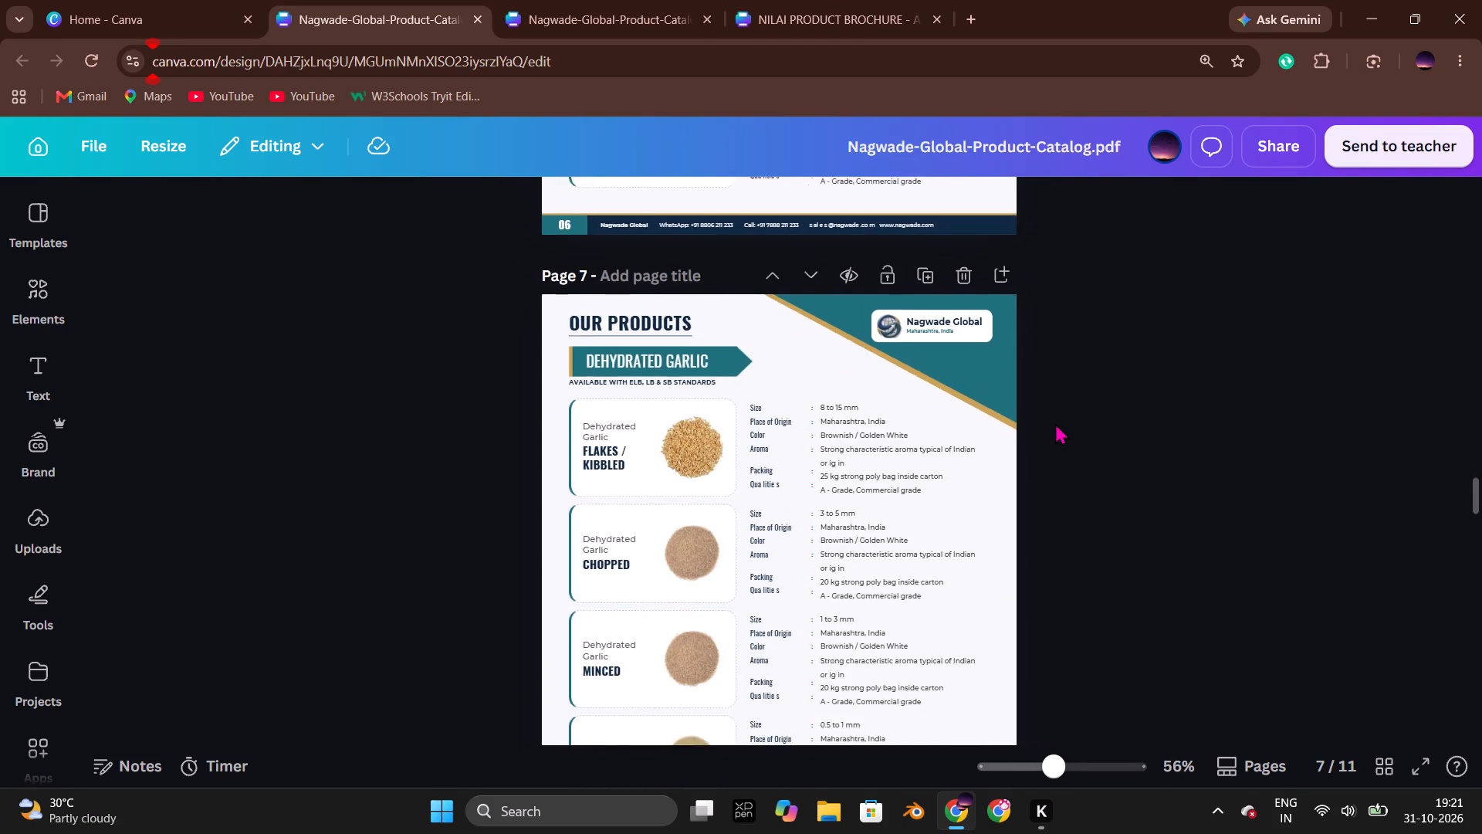
scroll(1055, 423, "down", 2)
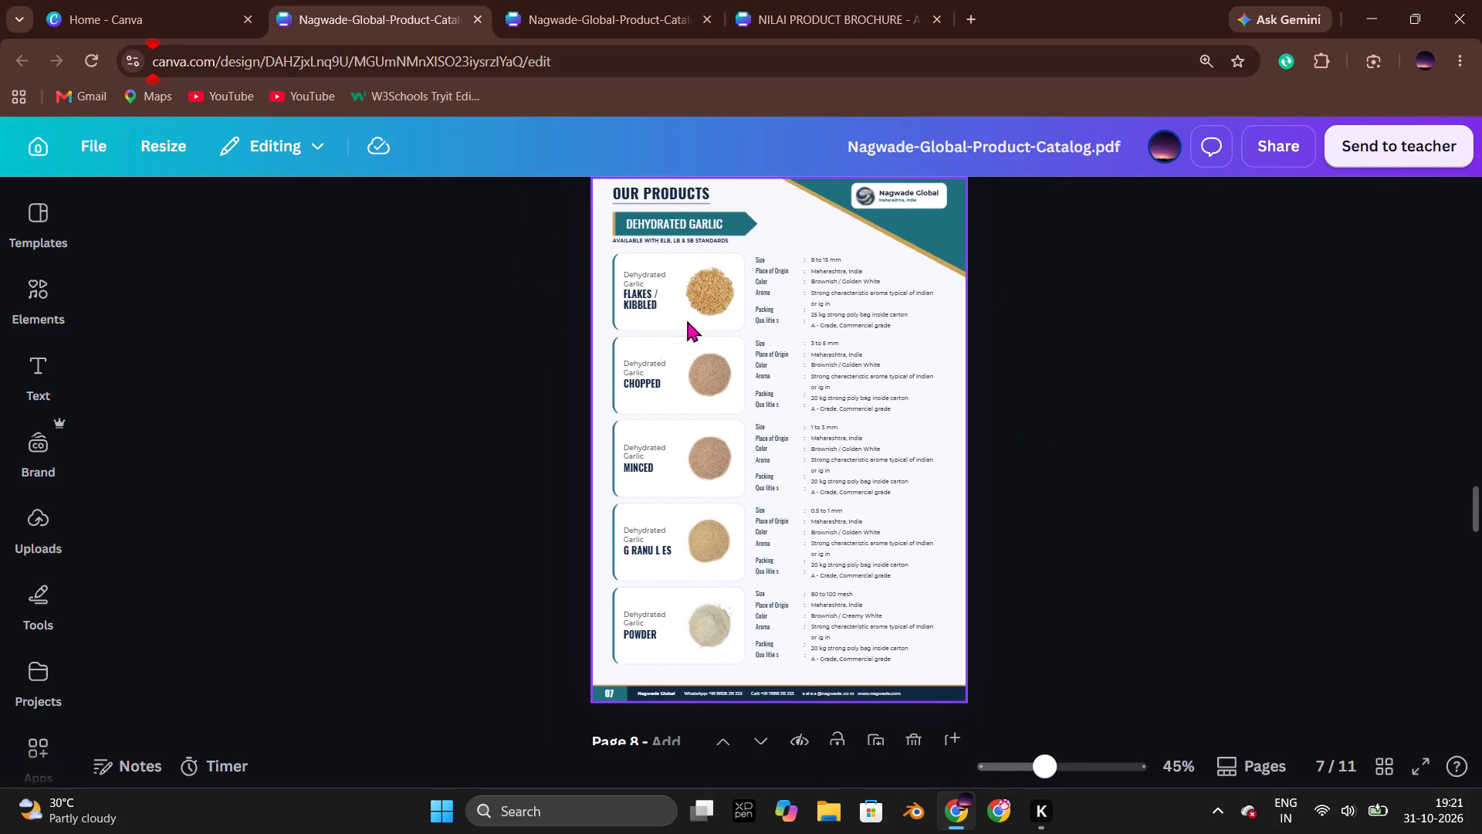
left_click(629, 293)
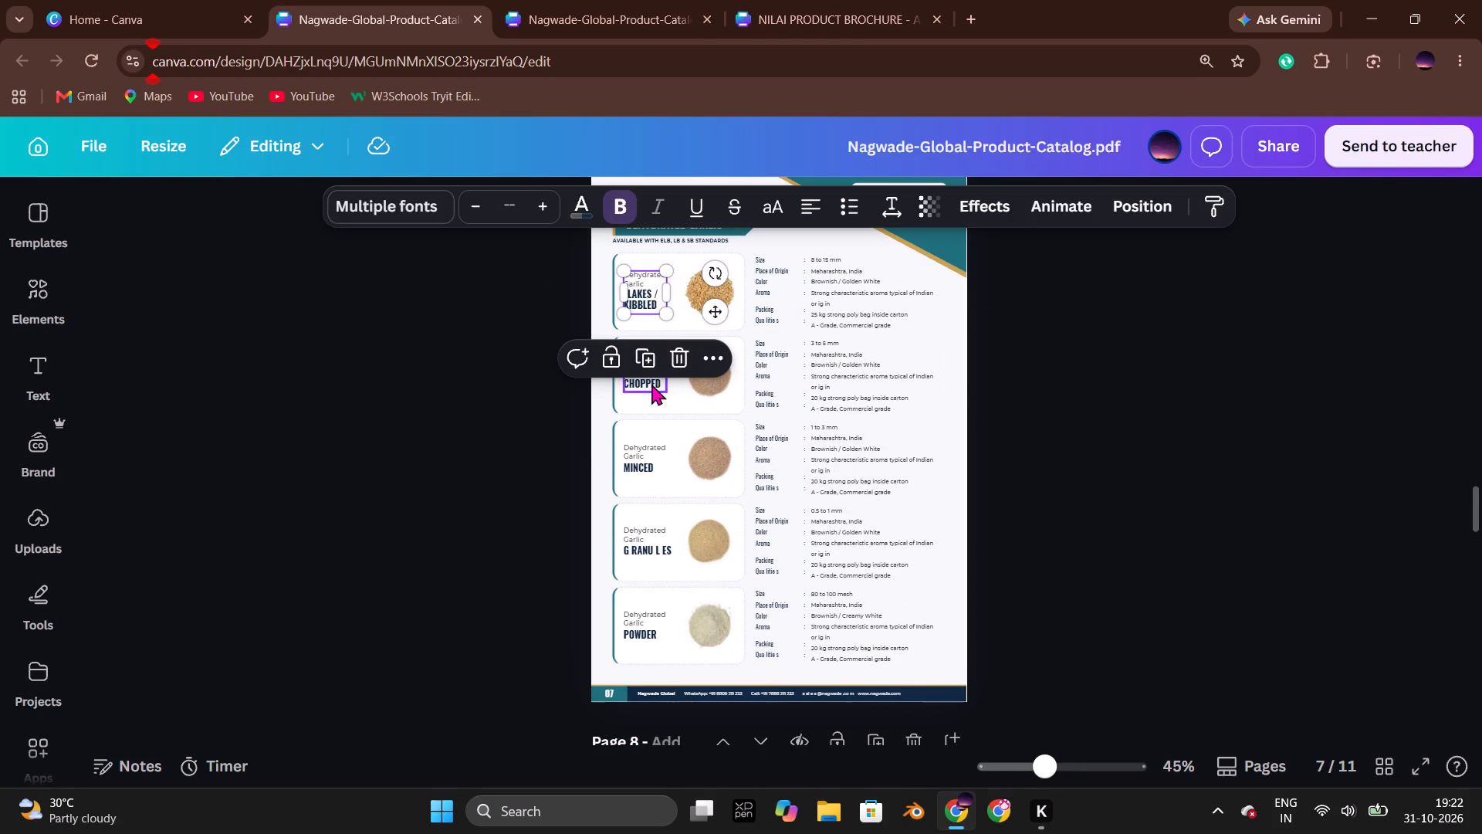
left_click(651, 383, "shift")
left_click(638, 473, "shift")
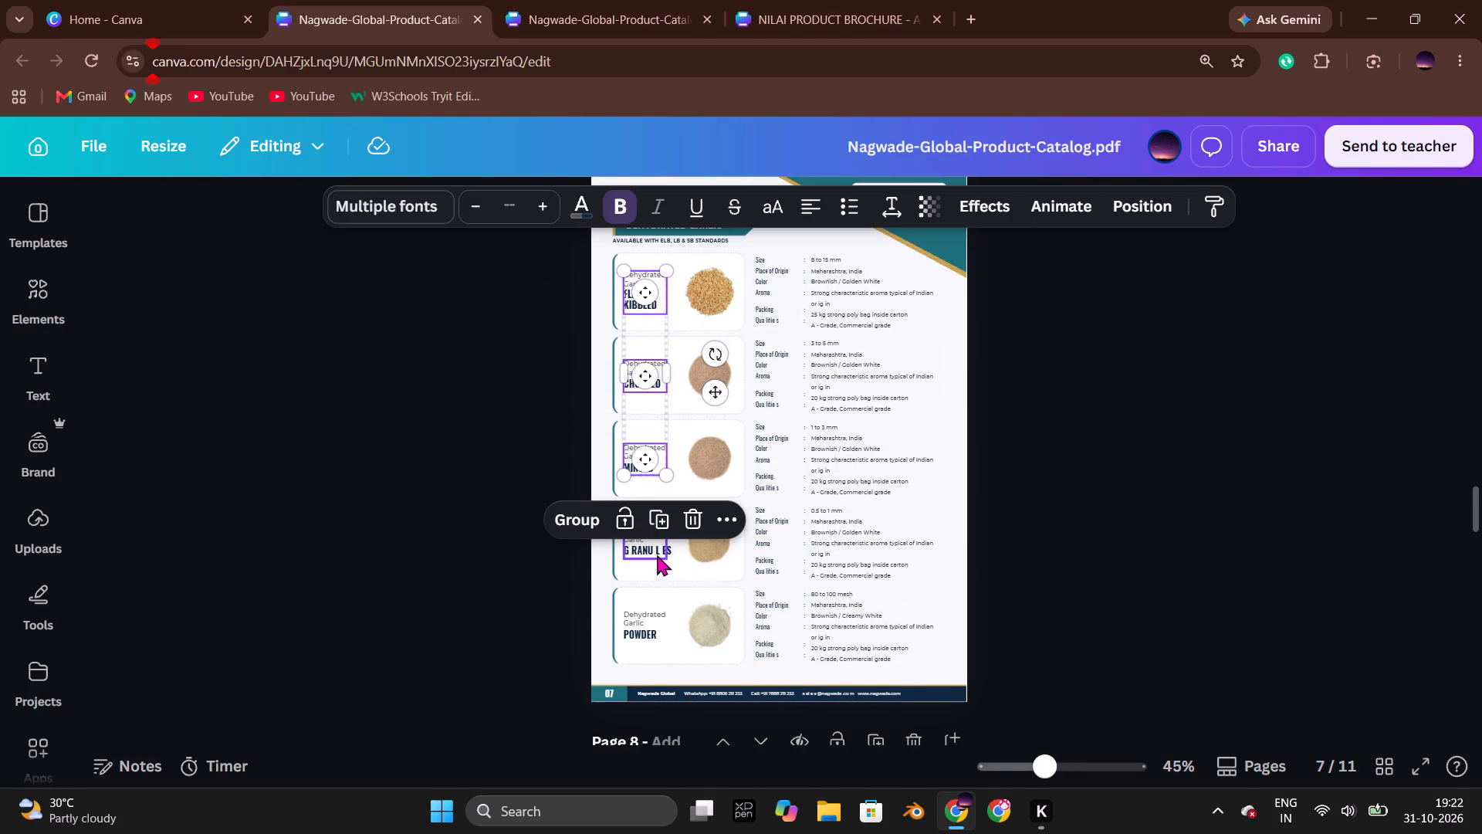
left_click(657, 554, "shift")
left_click(651, 639, "shift")
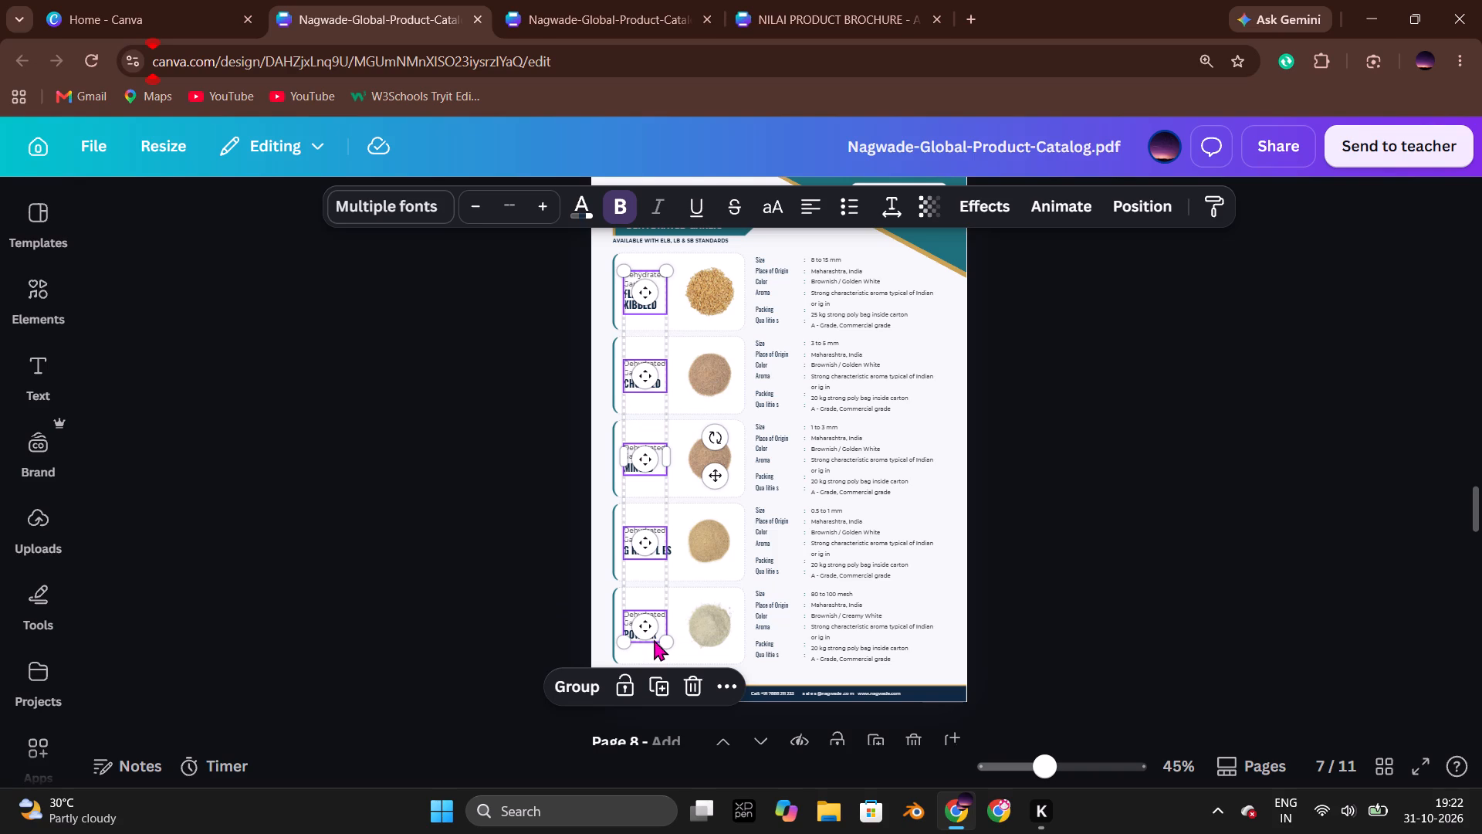
key("ctrl+c")
Paste the five garlic name labels into the white product cards on page 6 of the NILAI PRODUCT BROCHURE.
left_click(592, 0)
left_click(765, 0)
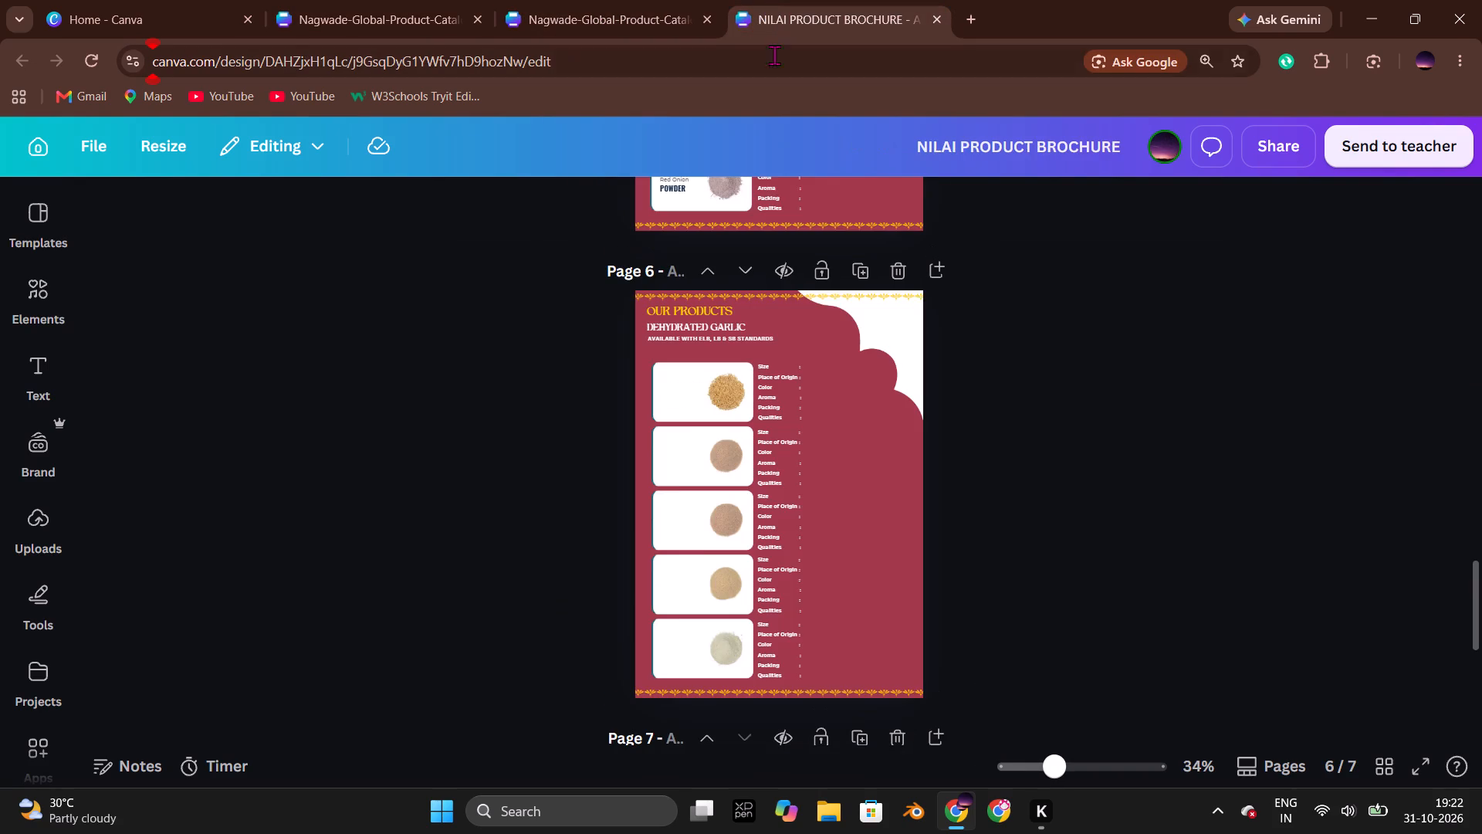
key("ctrl+v")
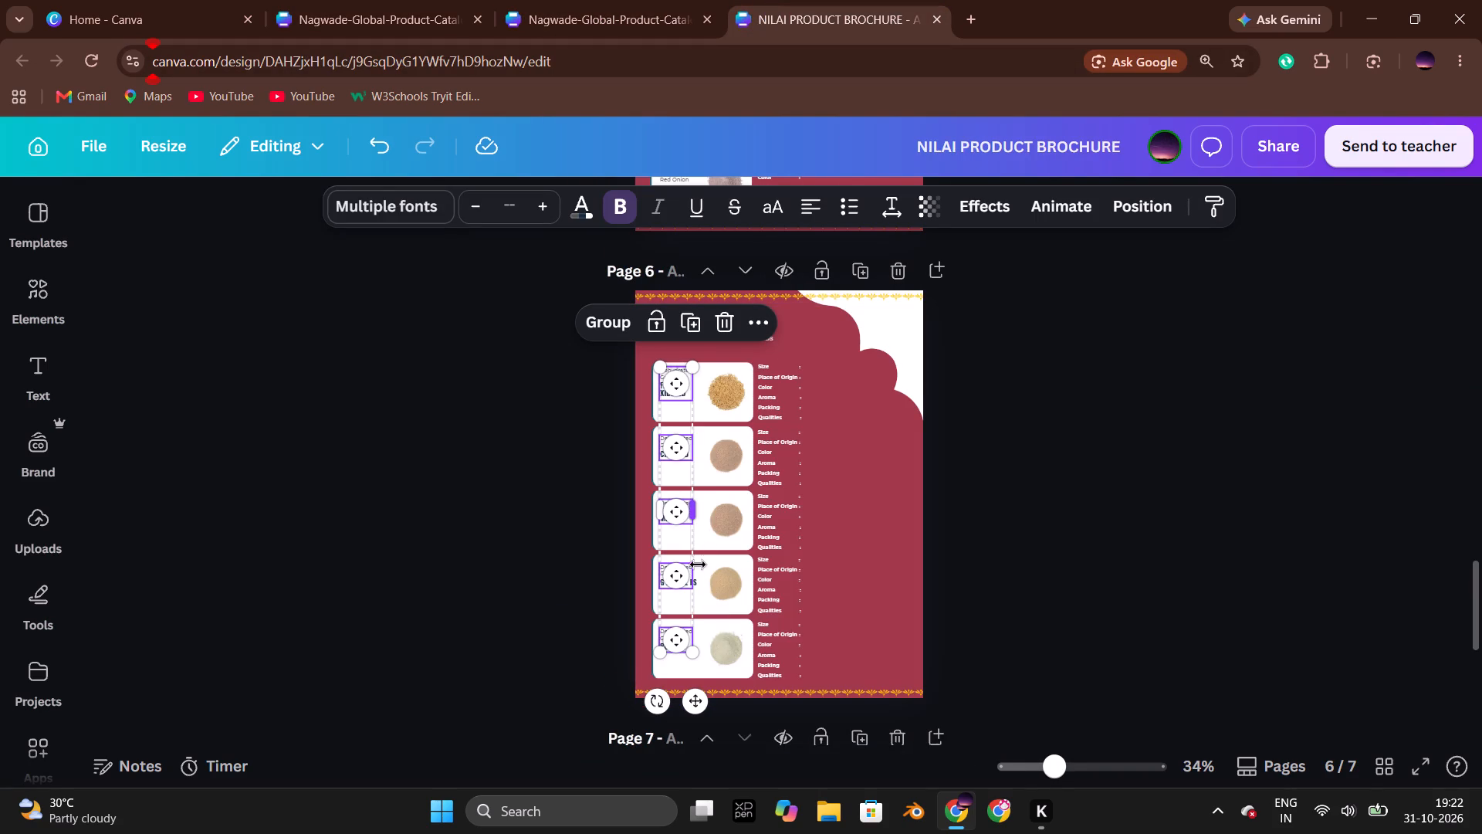
left_click_drag(655, 417, 657, 428)
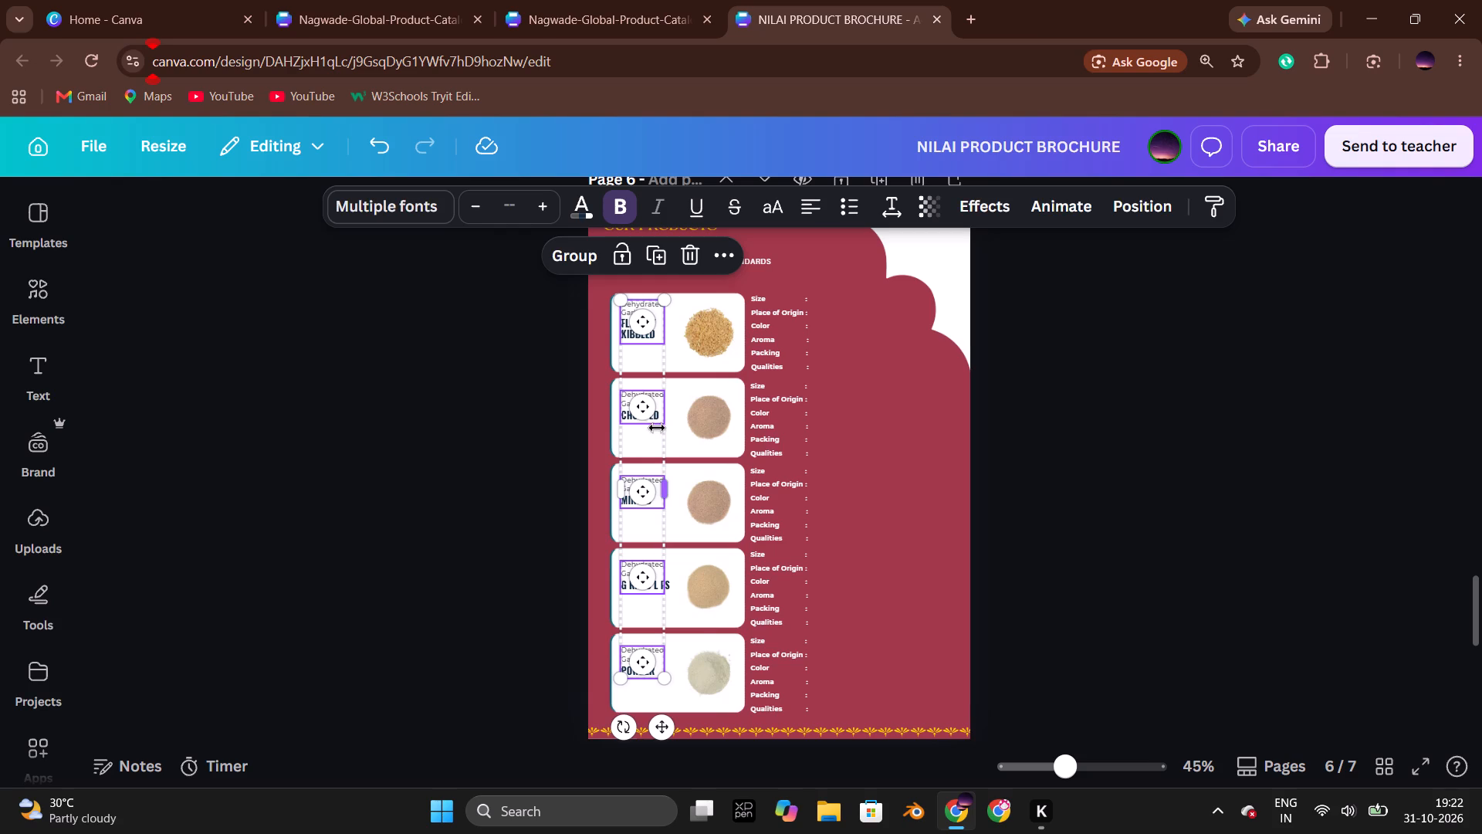
Move the five garlic name labels together slightly down and inward to centre them vertically in their white cards on page 6.
left_click_drag(657, 428, 658, 432)
left_click_drag(628, 416, 628, 419)
left_click_drag(628, 419, 631, 429)
left_click(1122, 568)
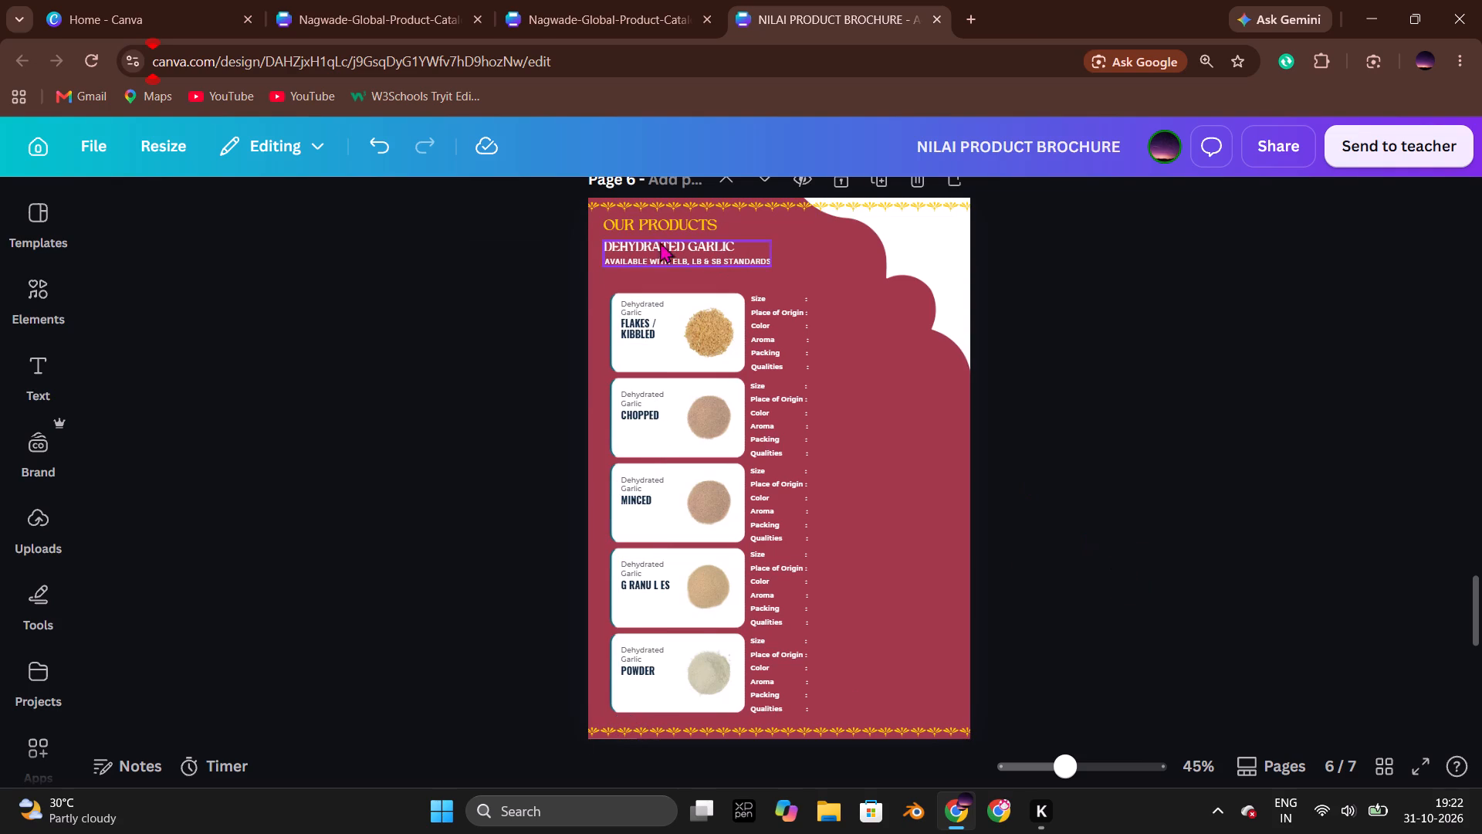
left_click(635, 324)
left_click(646, 418, "shift")
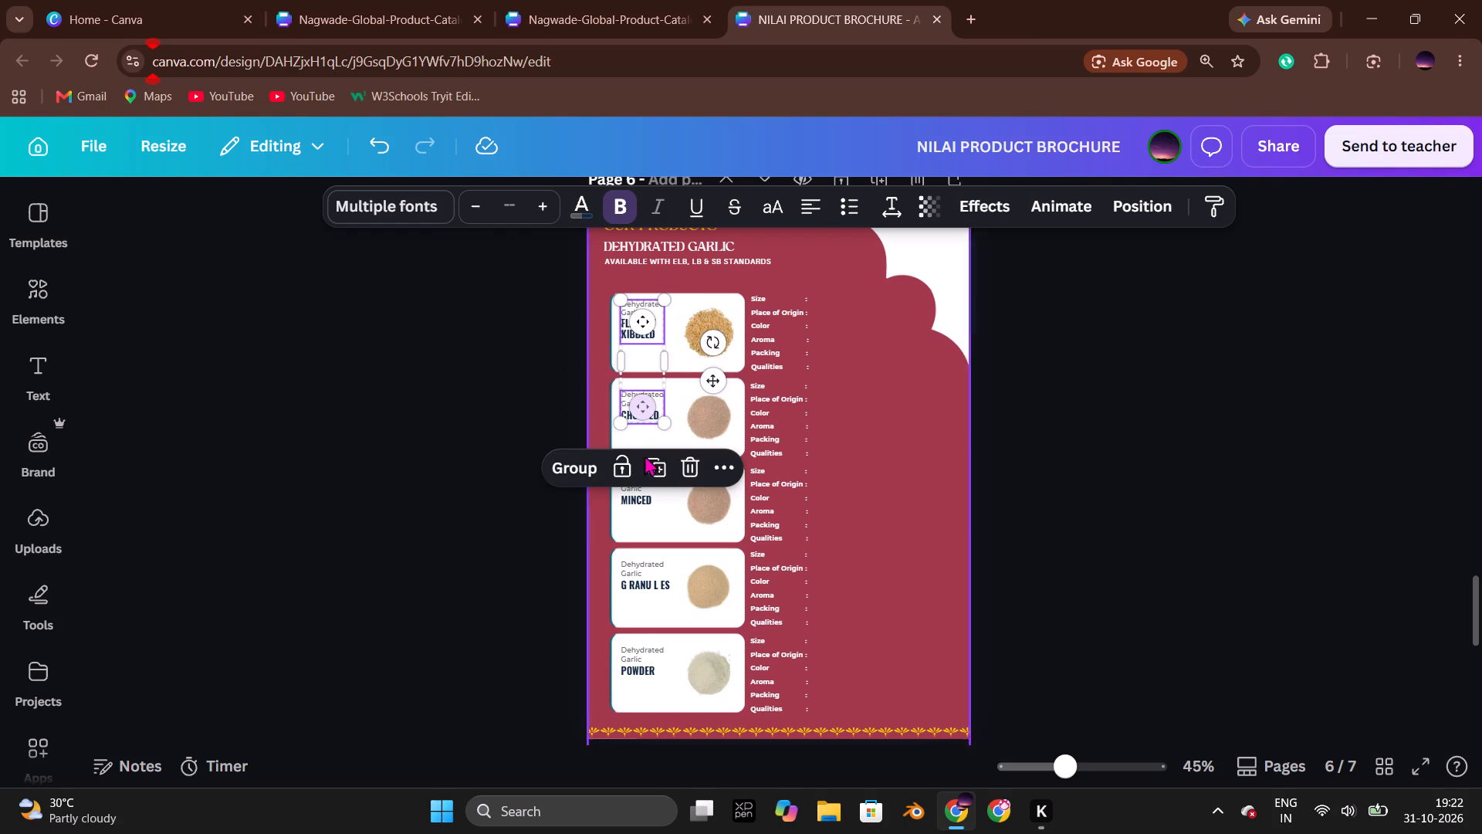
left_click(641, 500, "shift")
left_click(642, 587, "shift")
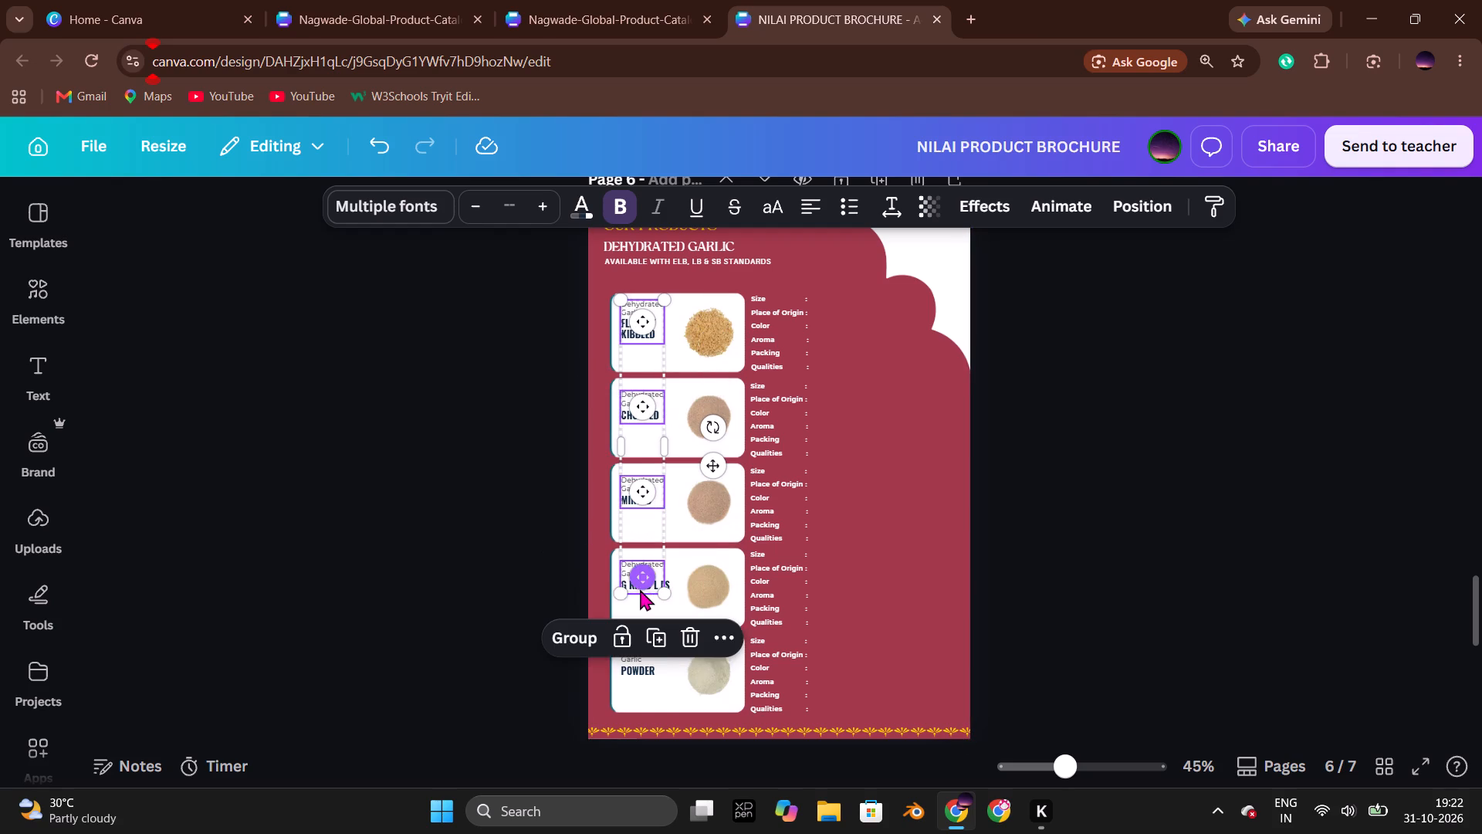
left_click(645, 672, "shift")
left_click_drag(661, 722, 662, 732)
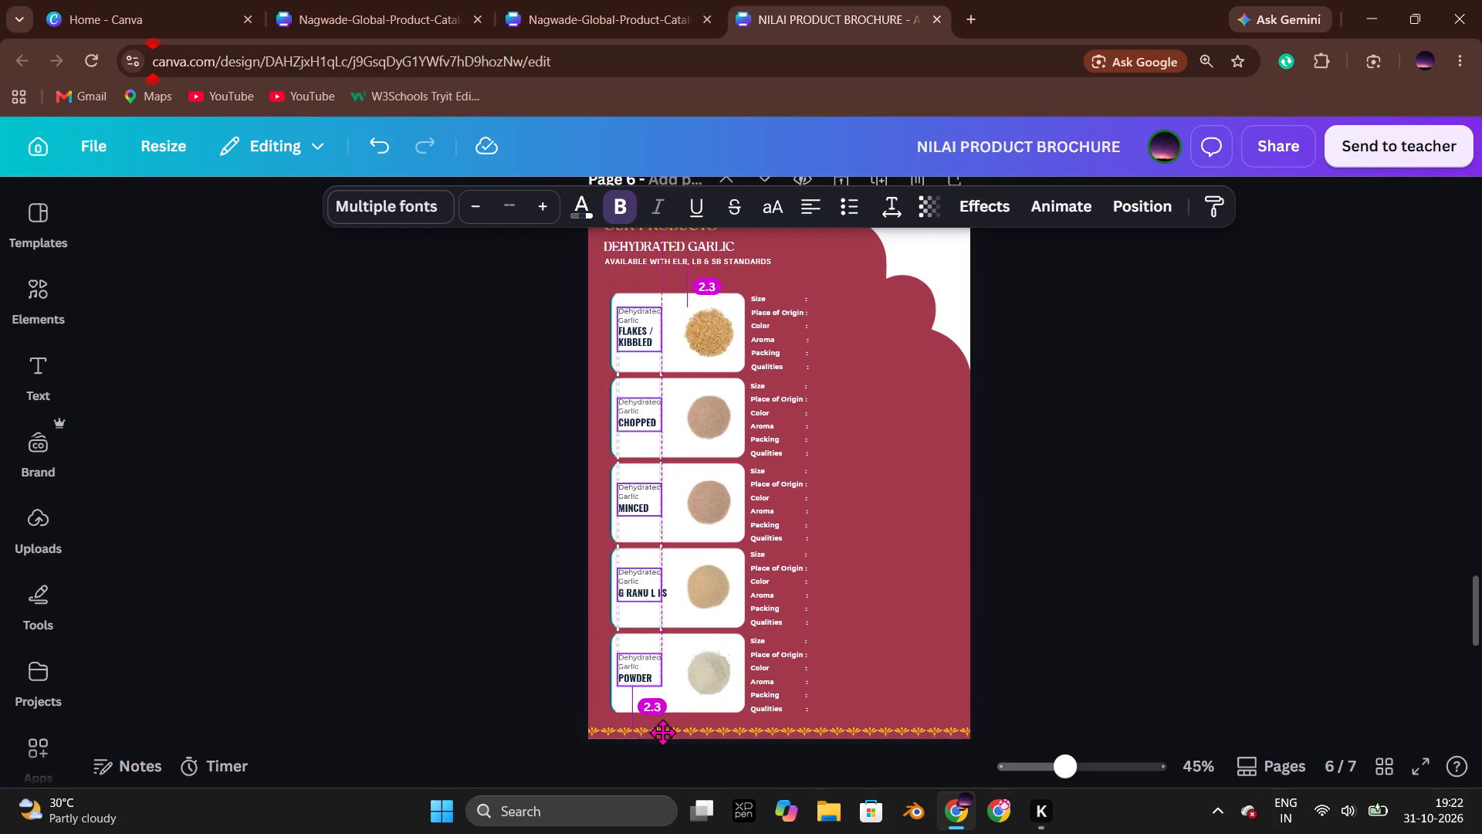
left_click_drag(662, 732, 667, 735)
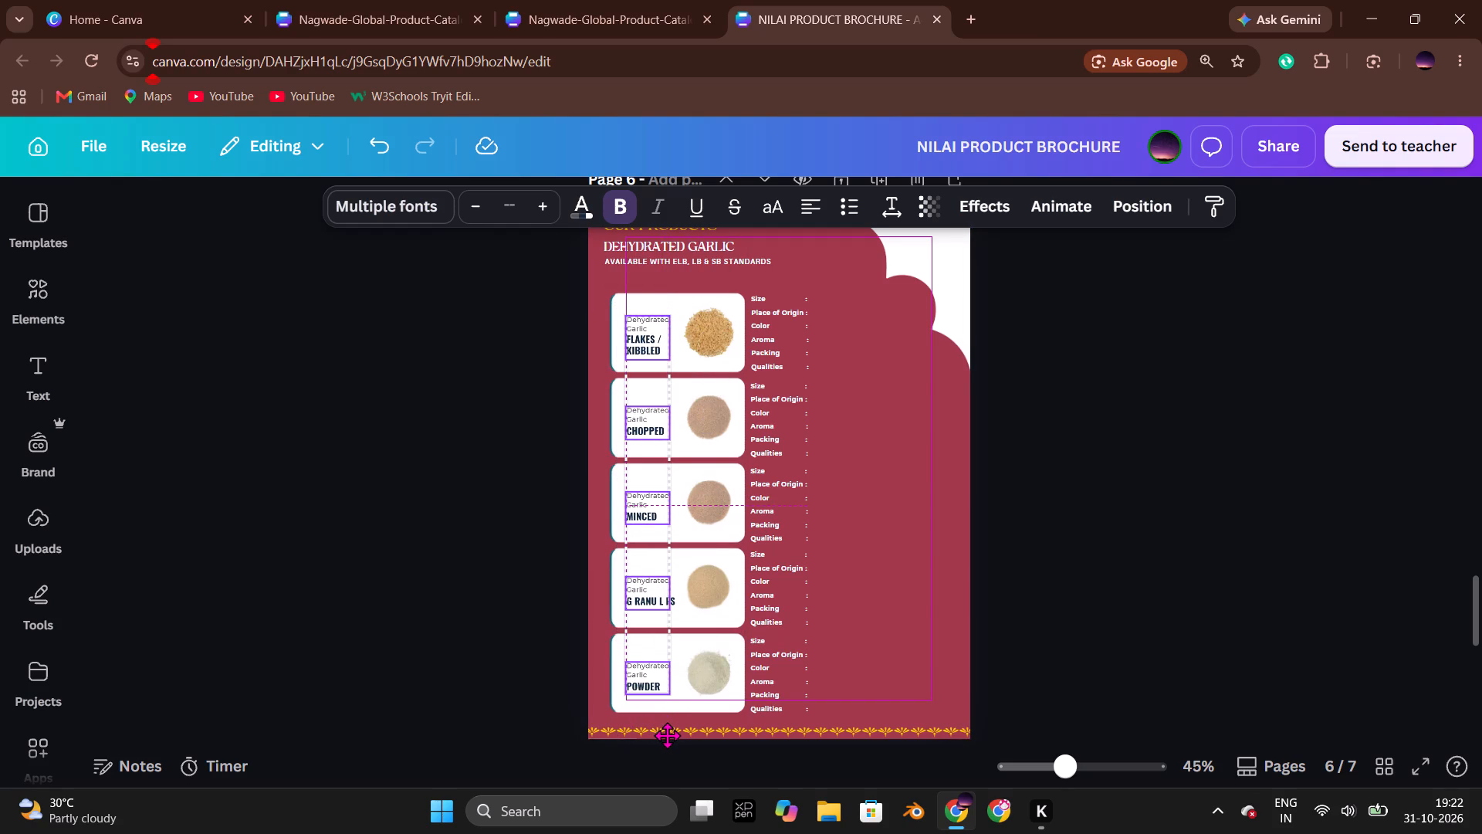
left_click_drag(667, 735, 666, 735)
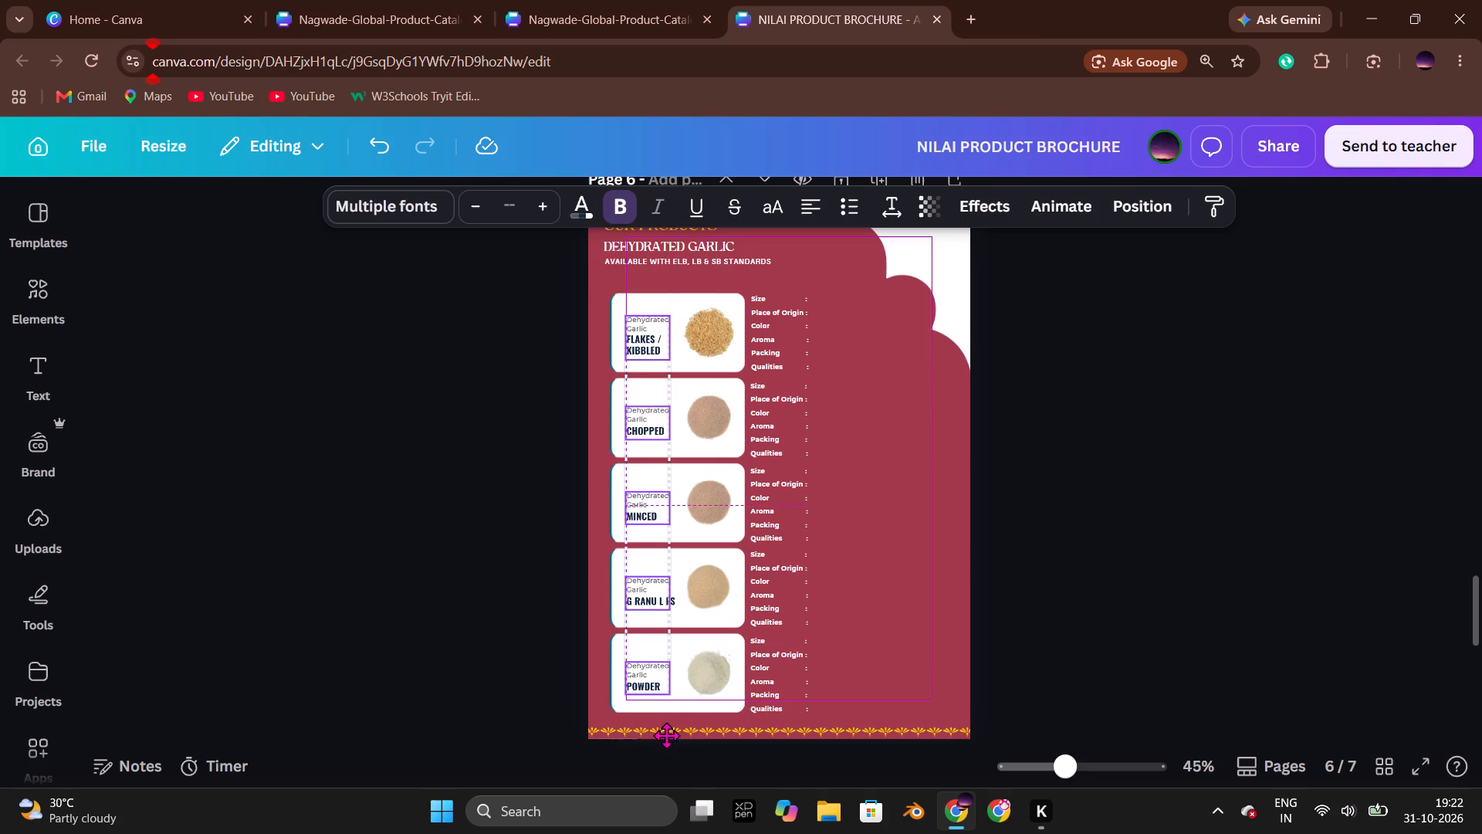
left_click(1216, 589)
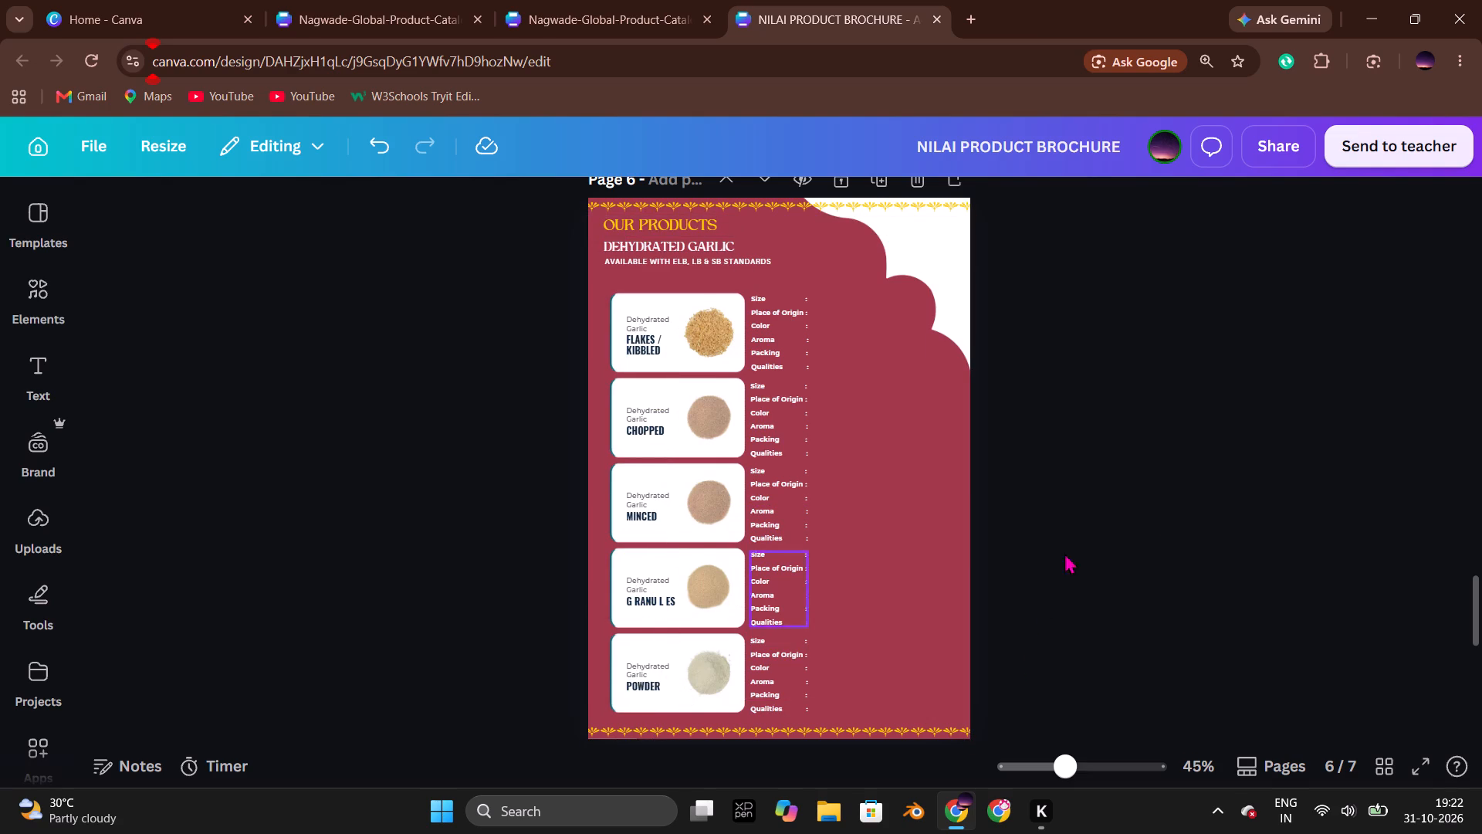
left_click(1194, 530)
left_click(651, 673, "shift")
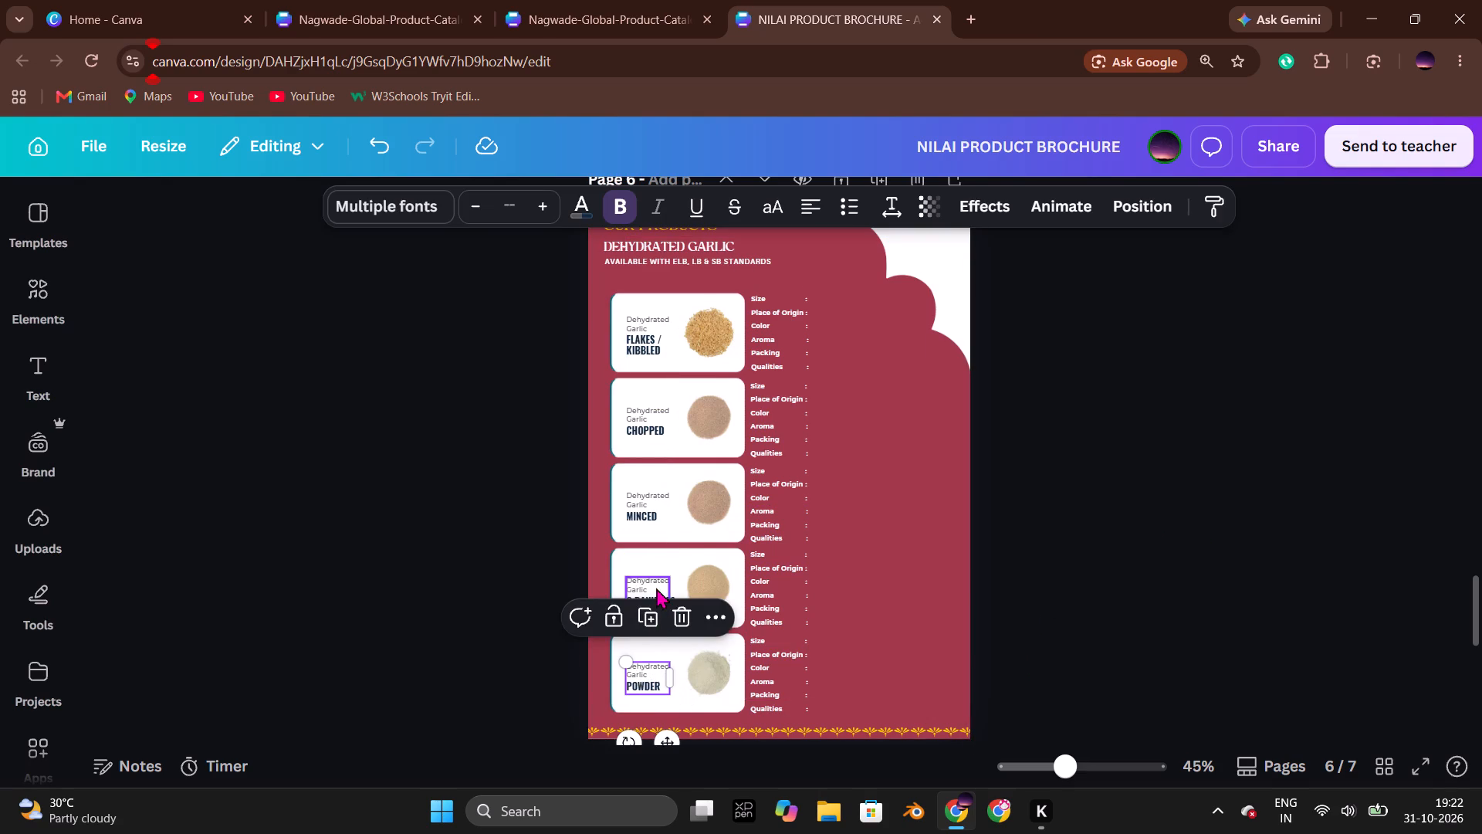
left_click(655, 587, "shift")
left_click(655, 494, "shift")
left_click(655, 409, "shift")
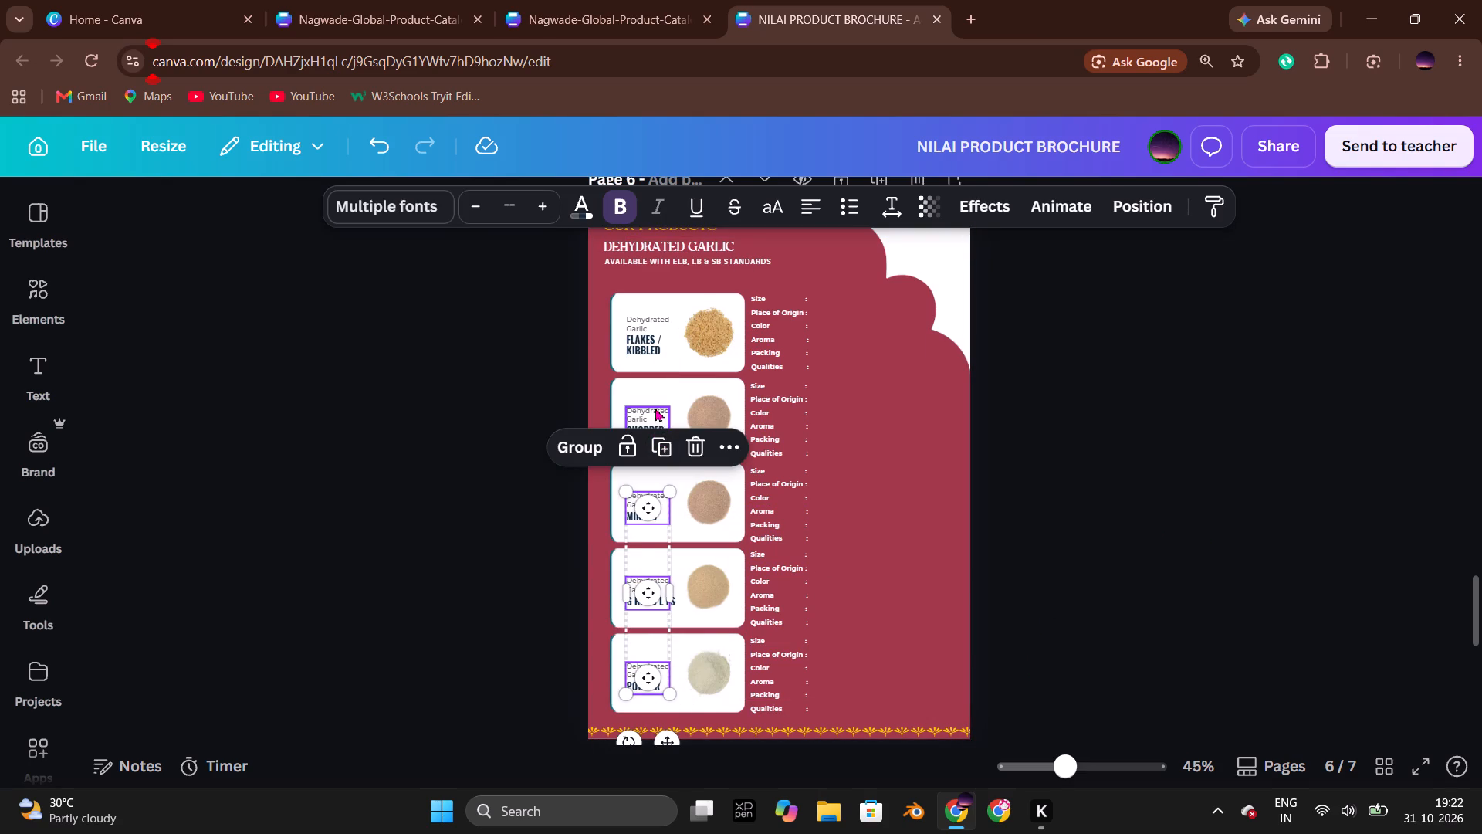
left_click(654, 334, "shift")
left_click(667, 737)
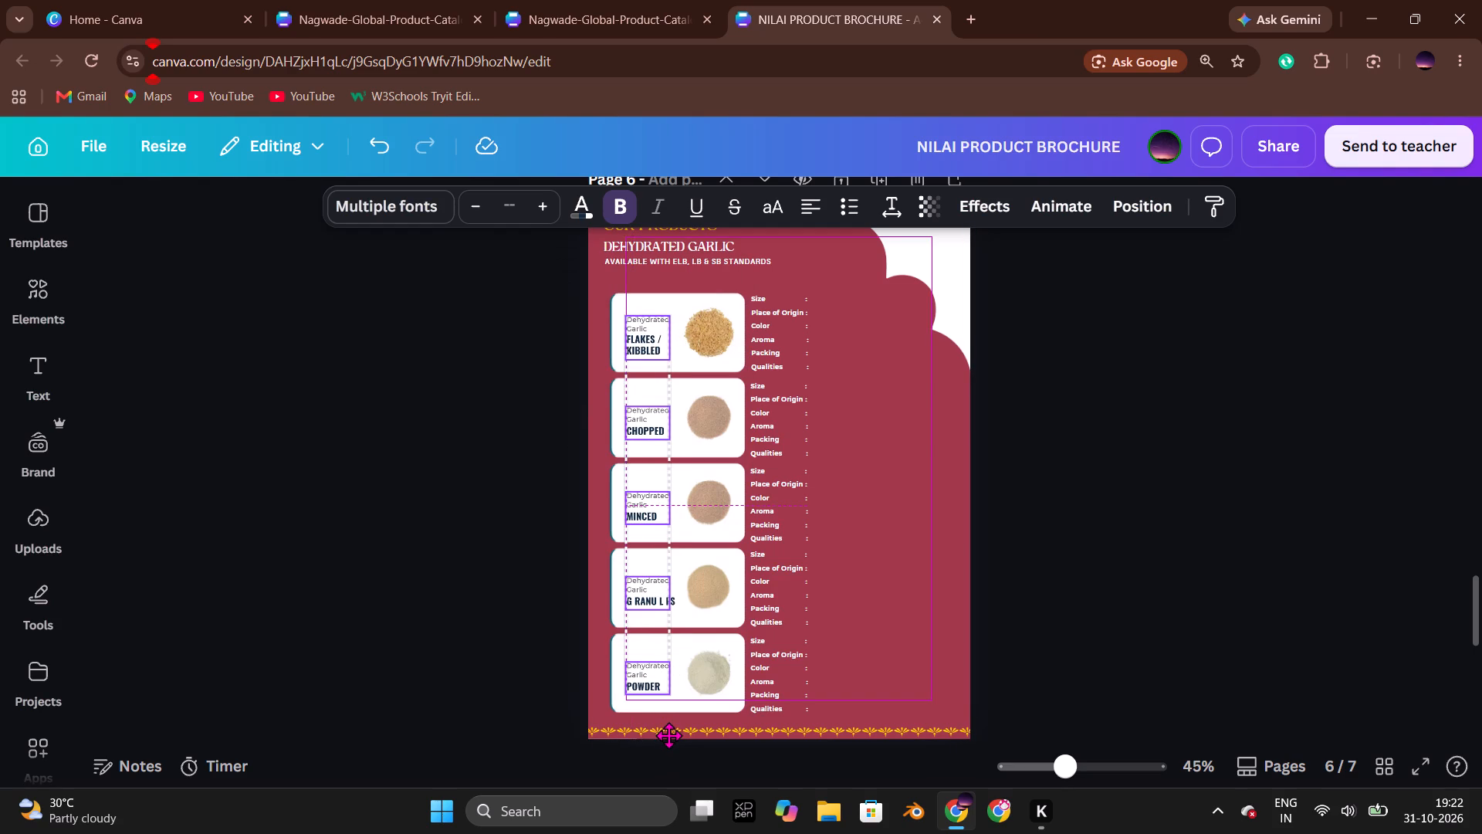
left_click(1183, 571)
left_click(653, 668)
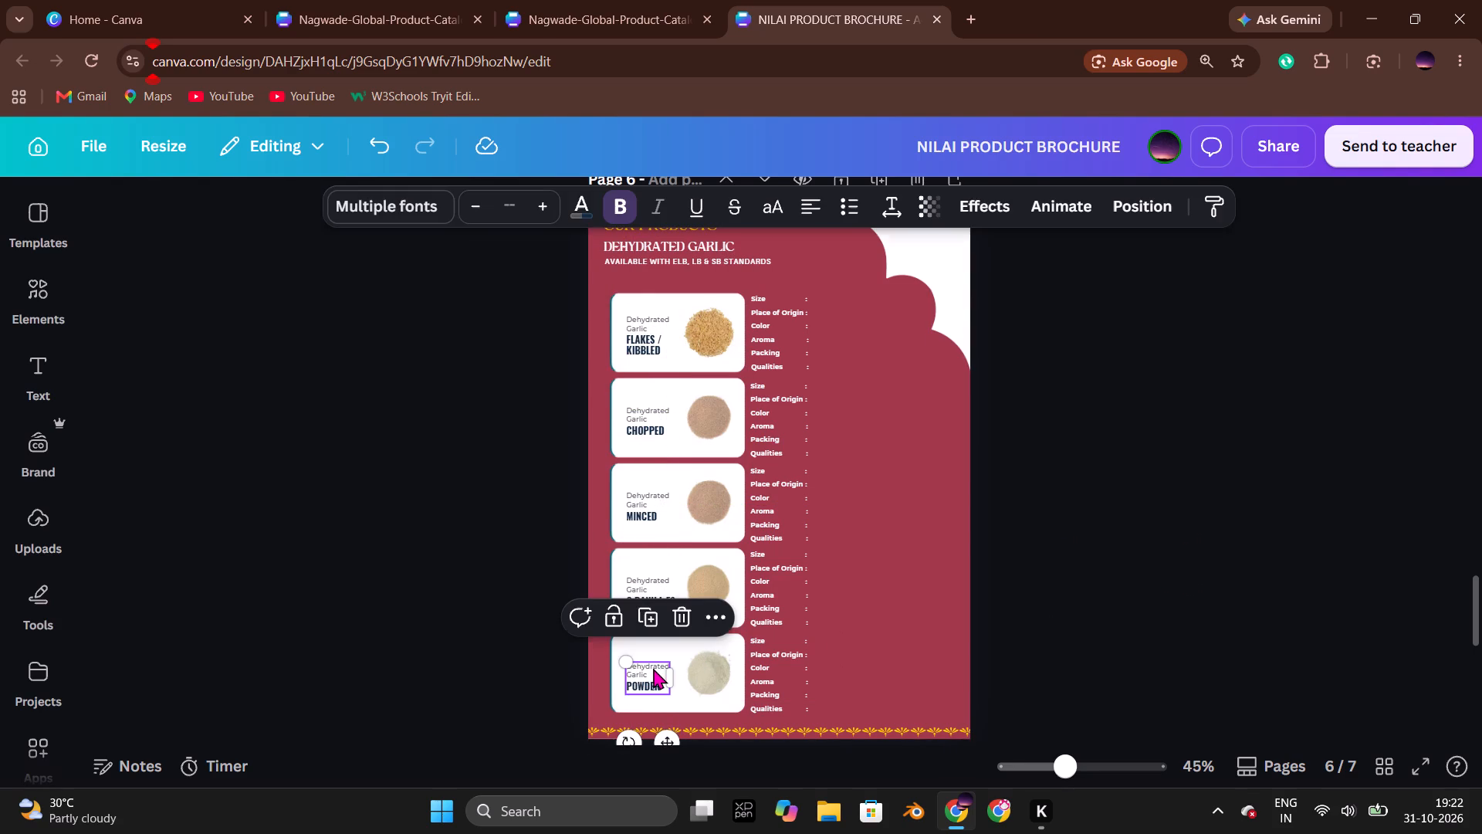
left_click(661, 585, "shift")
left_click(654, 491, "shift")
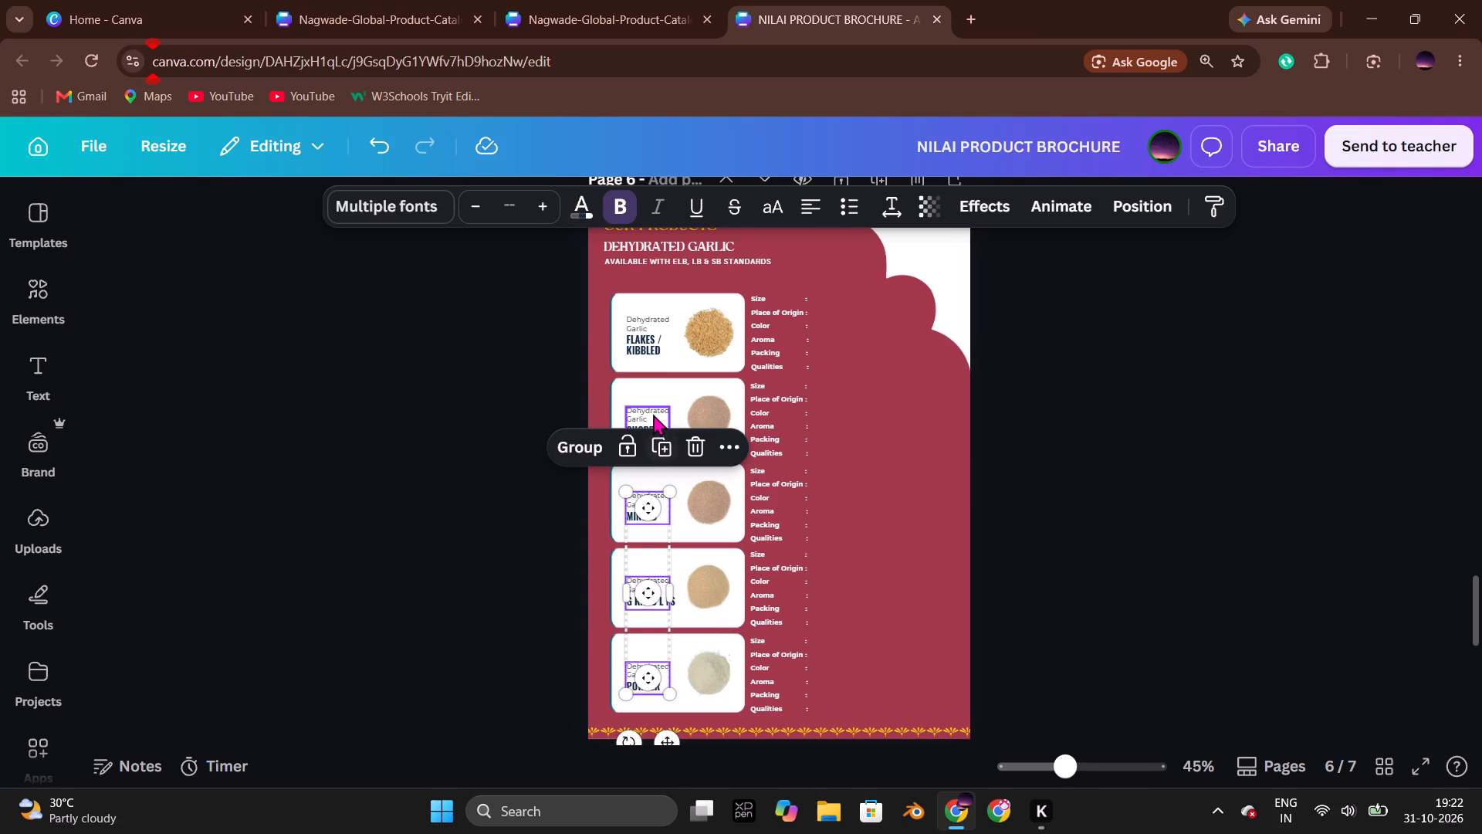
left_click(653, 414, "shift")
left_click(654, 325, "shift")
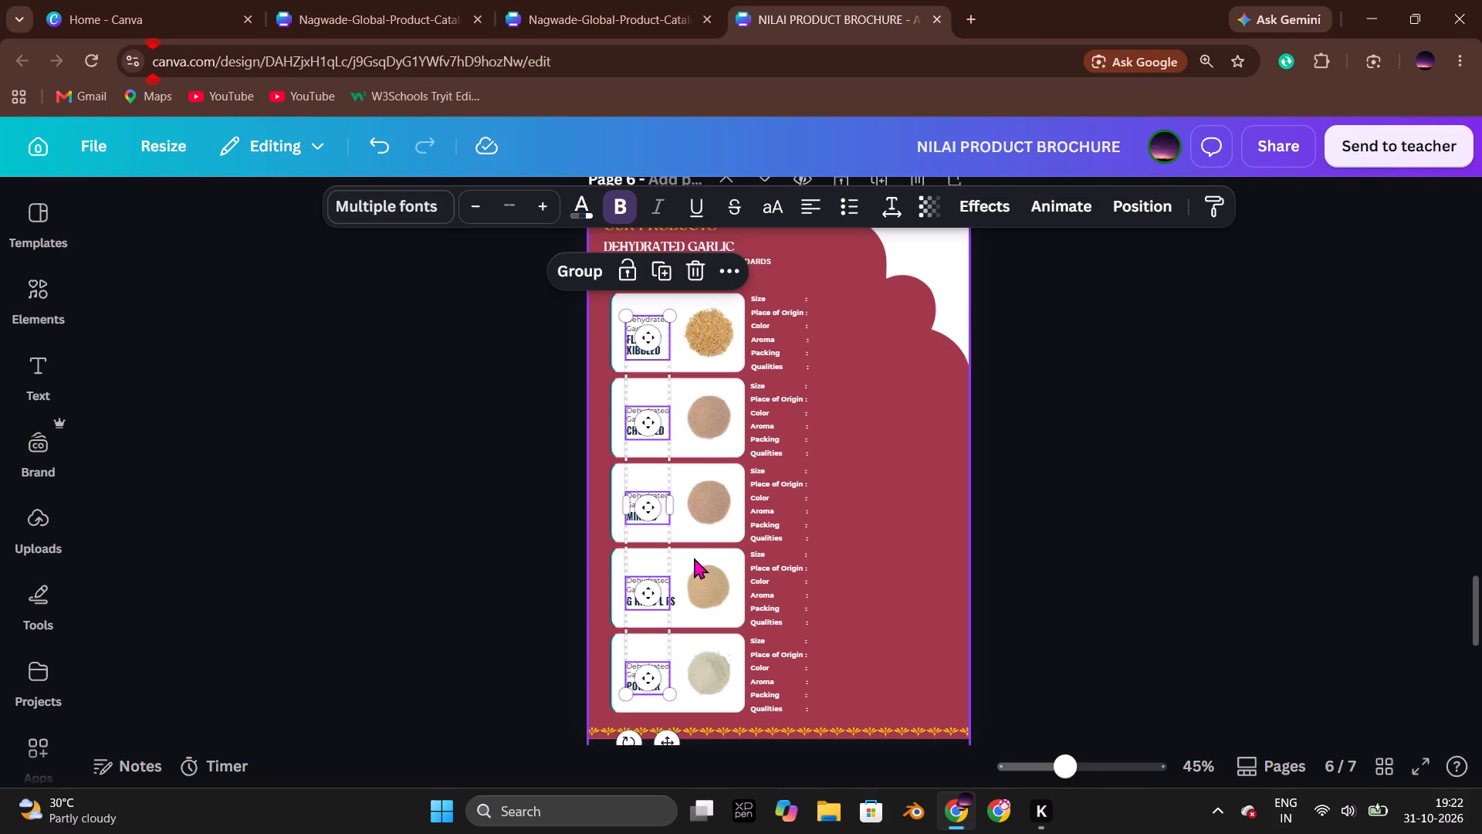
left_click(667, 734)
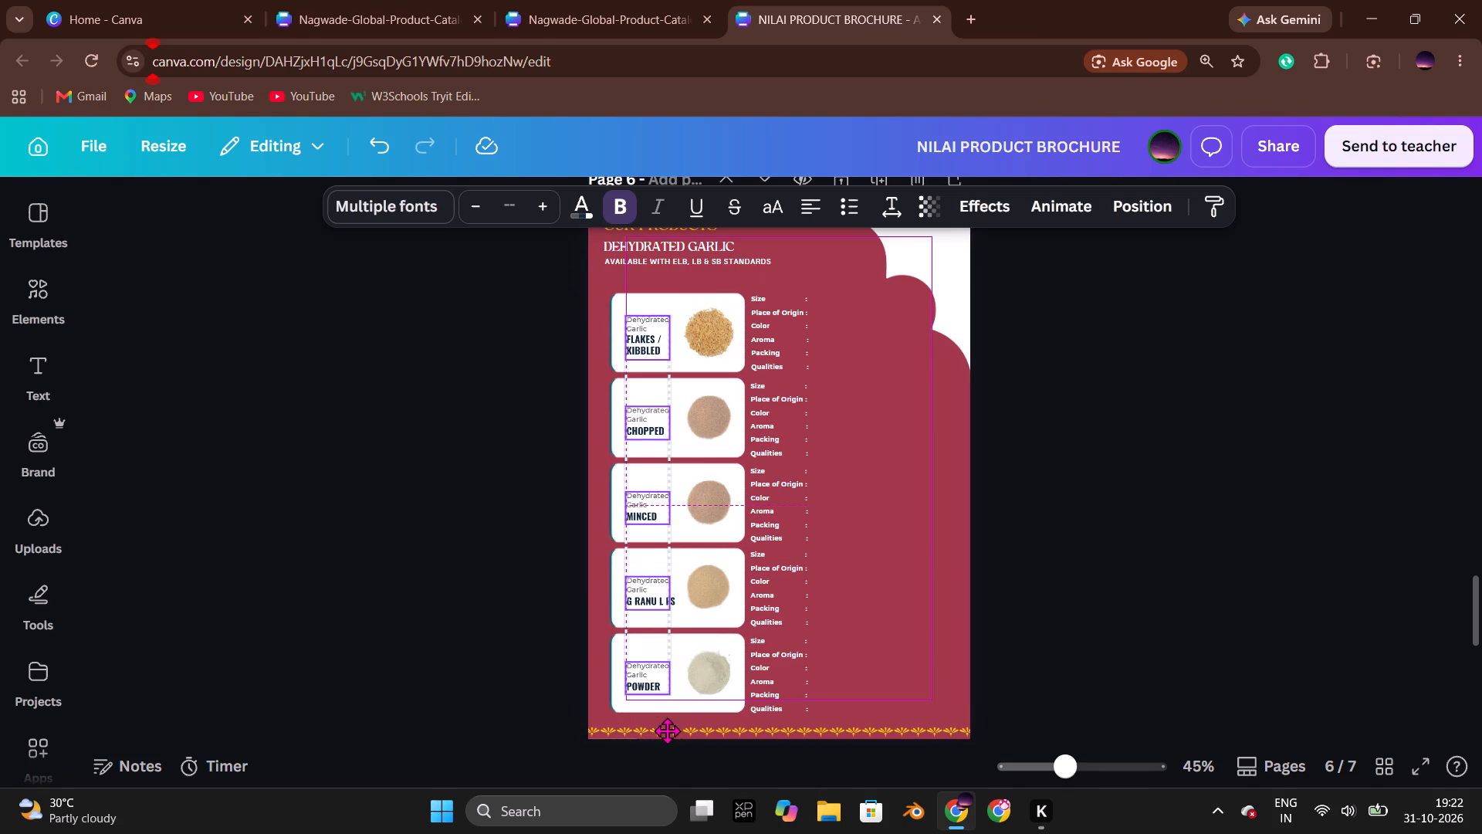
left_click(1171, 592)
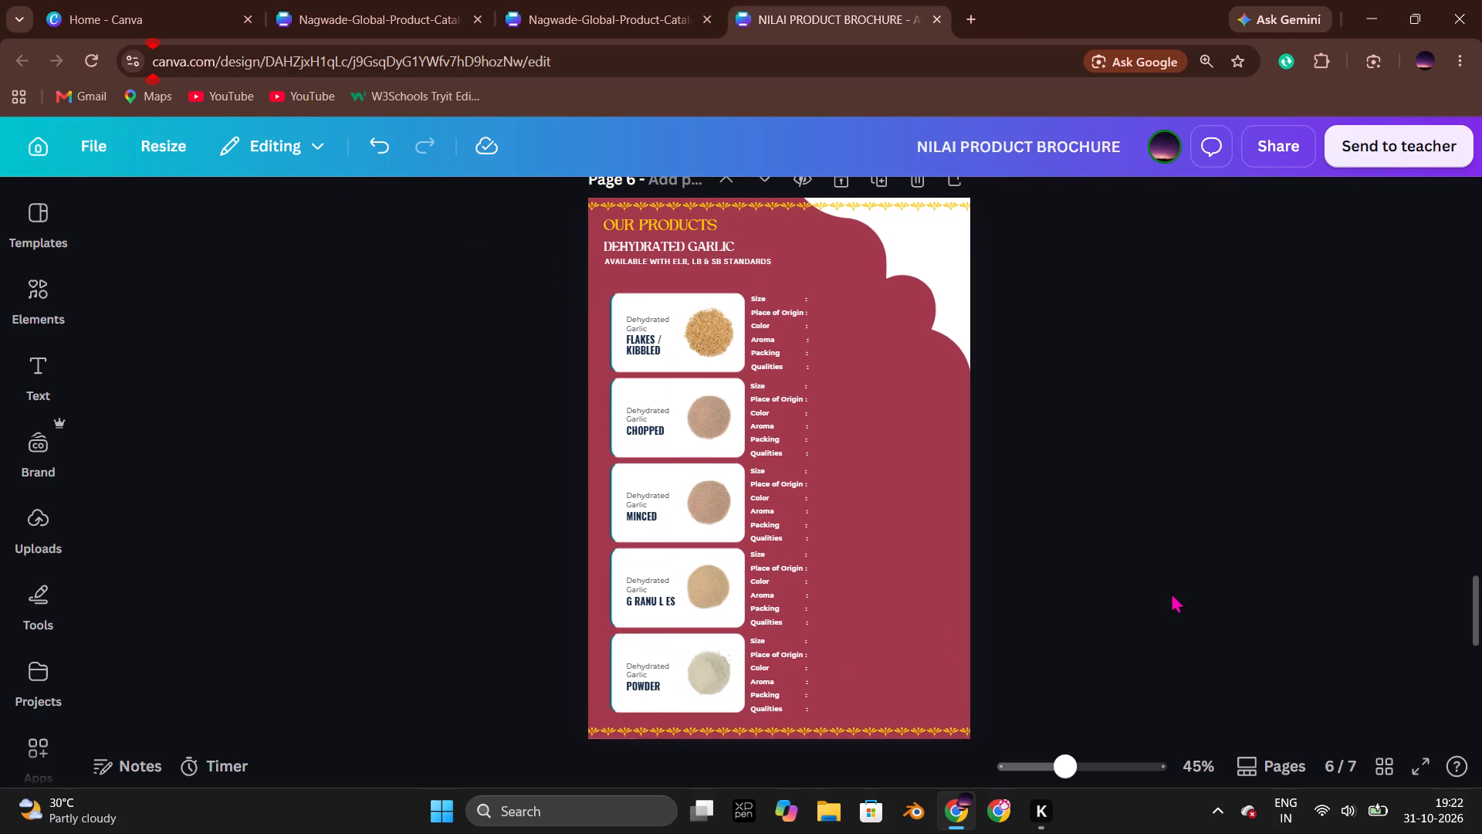
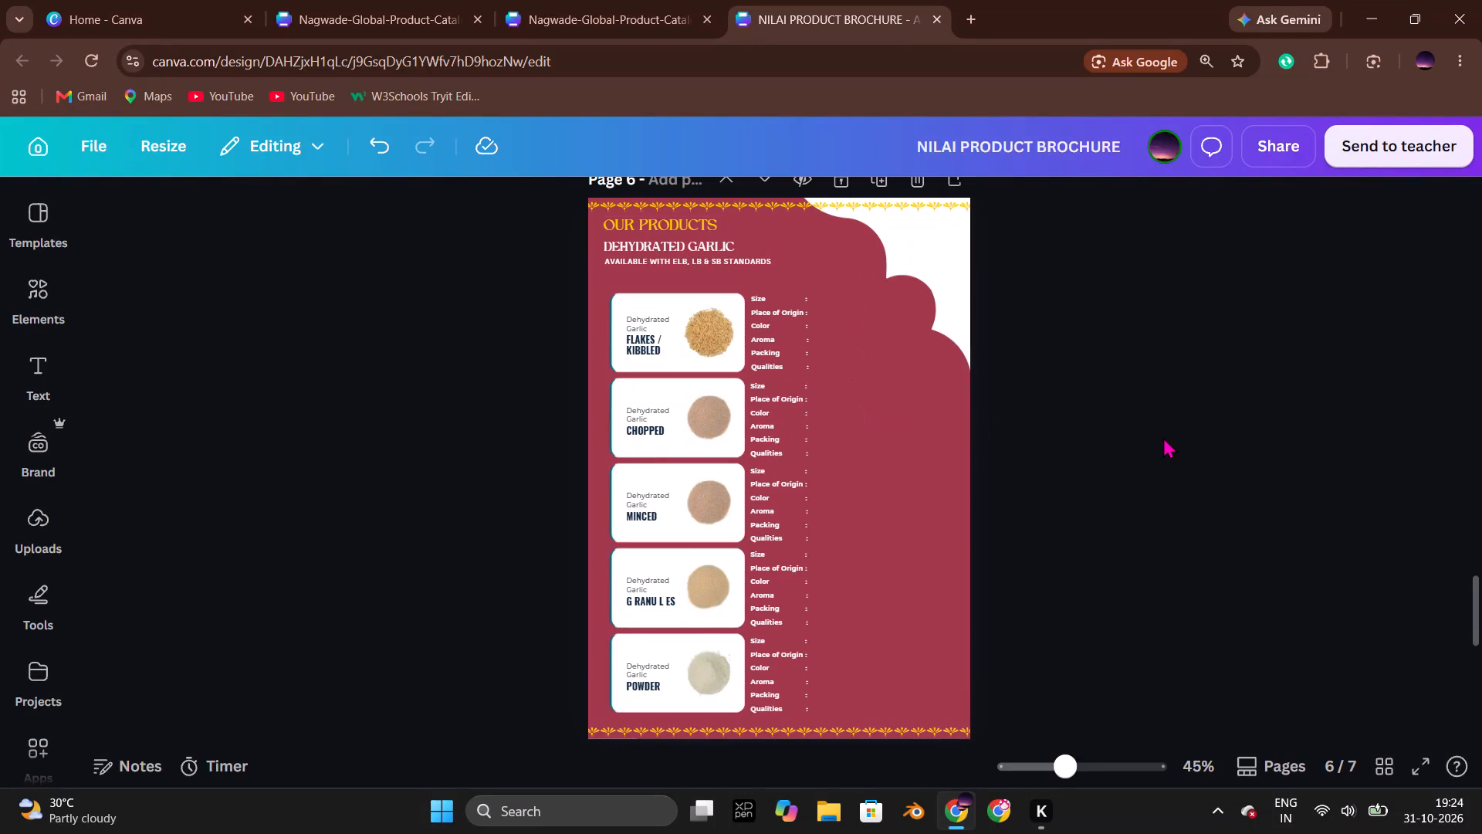
Check the fried and toasted onion product cards on page 7 against the Dehydrated Garlic cards on page 6.
left_click(1163, 437)
scroll(1103, 524, "down", 8)
scroll(1103, 524, "up", 4)
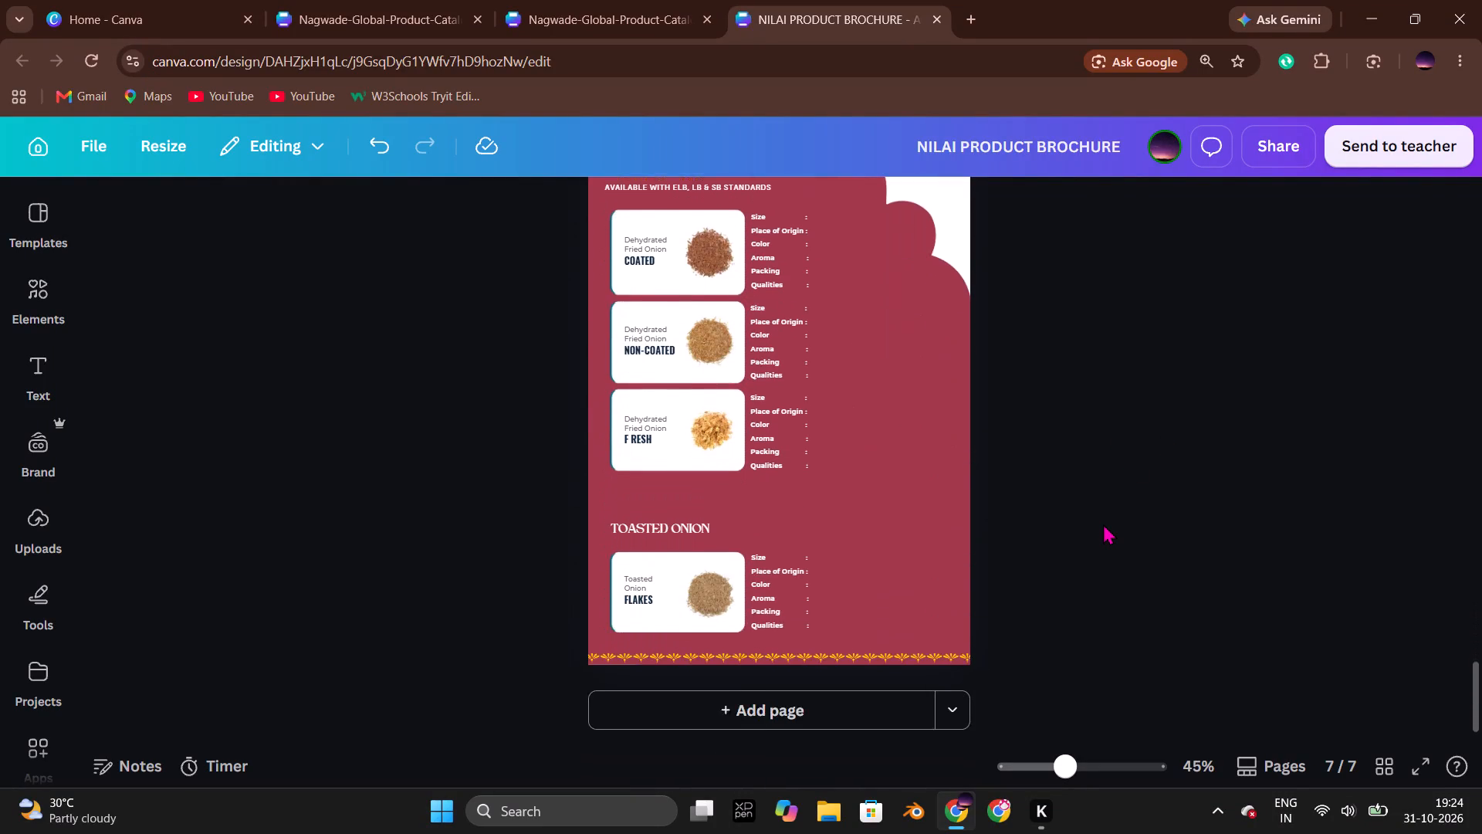
scroll(1103, 524, "up", 2)
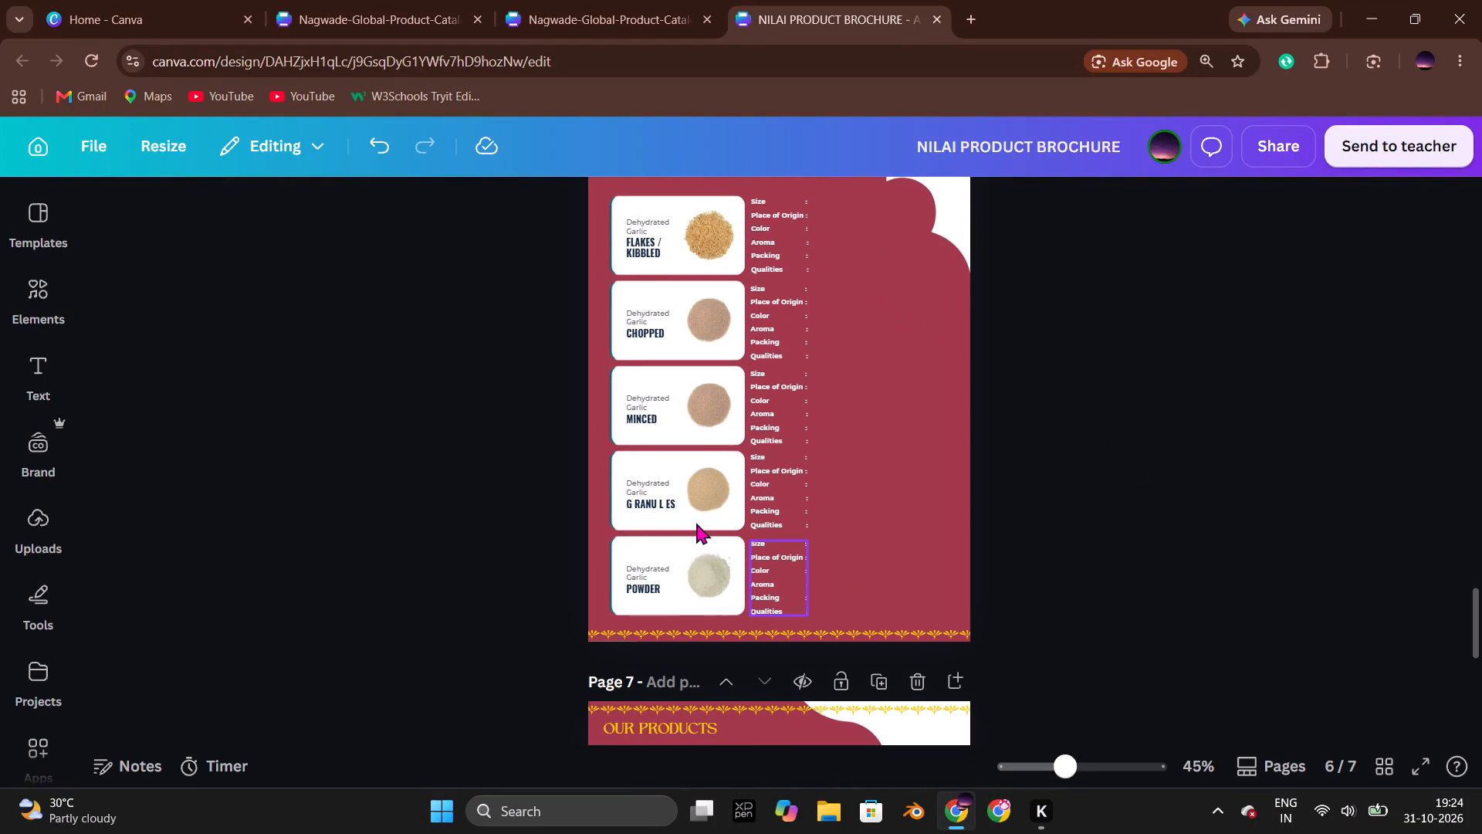
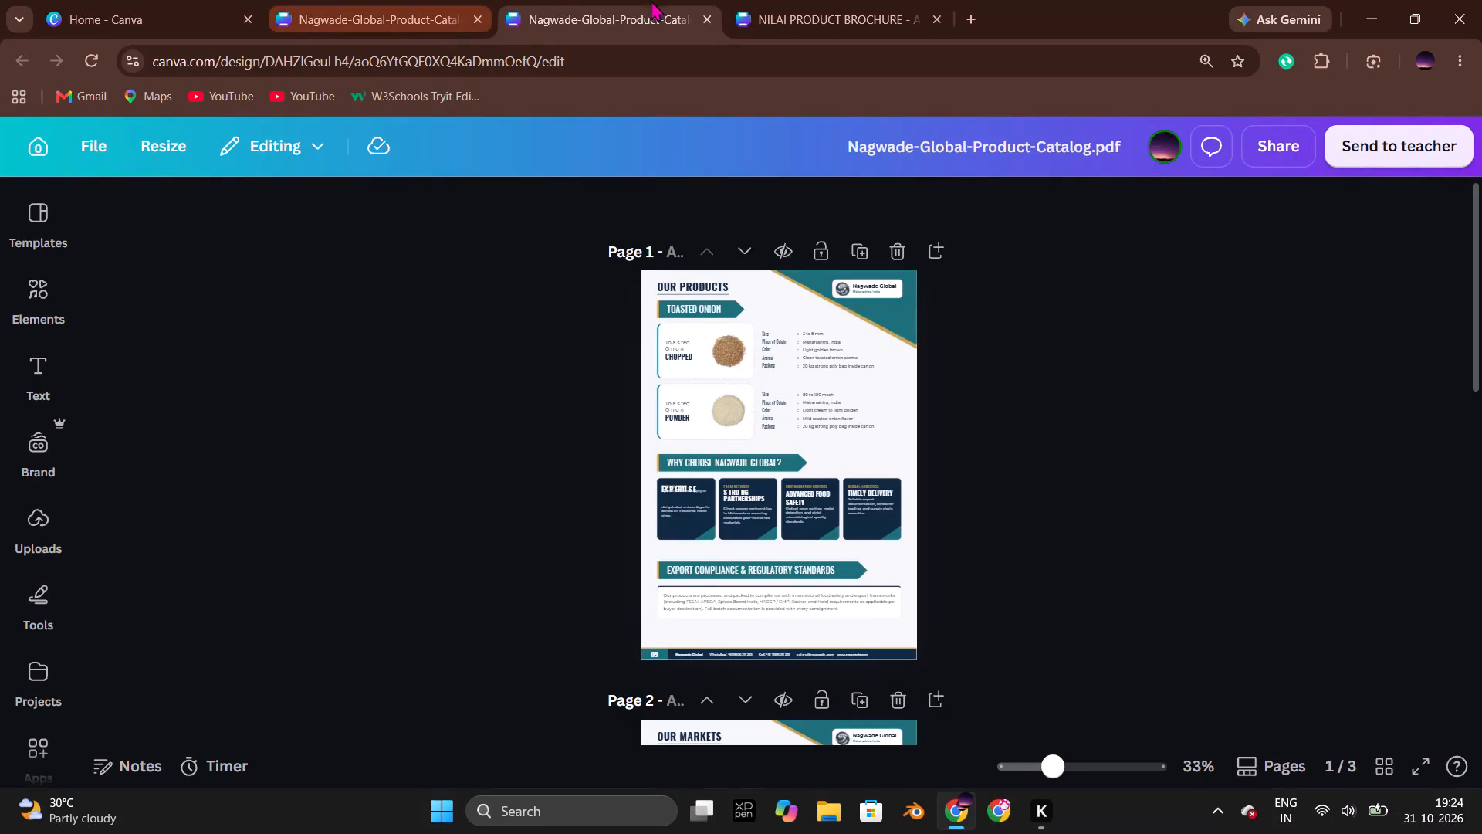
Close the 11-page Nagwade Global catalog and the Canva home page, keeping the three-page catalog and the brochure open.
left_click(805, 9)
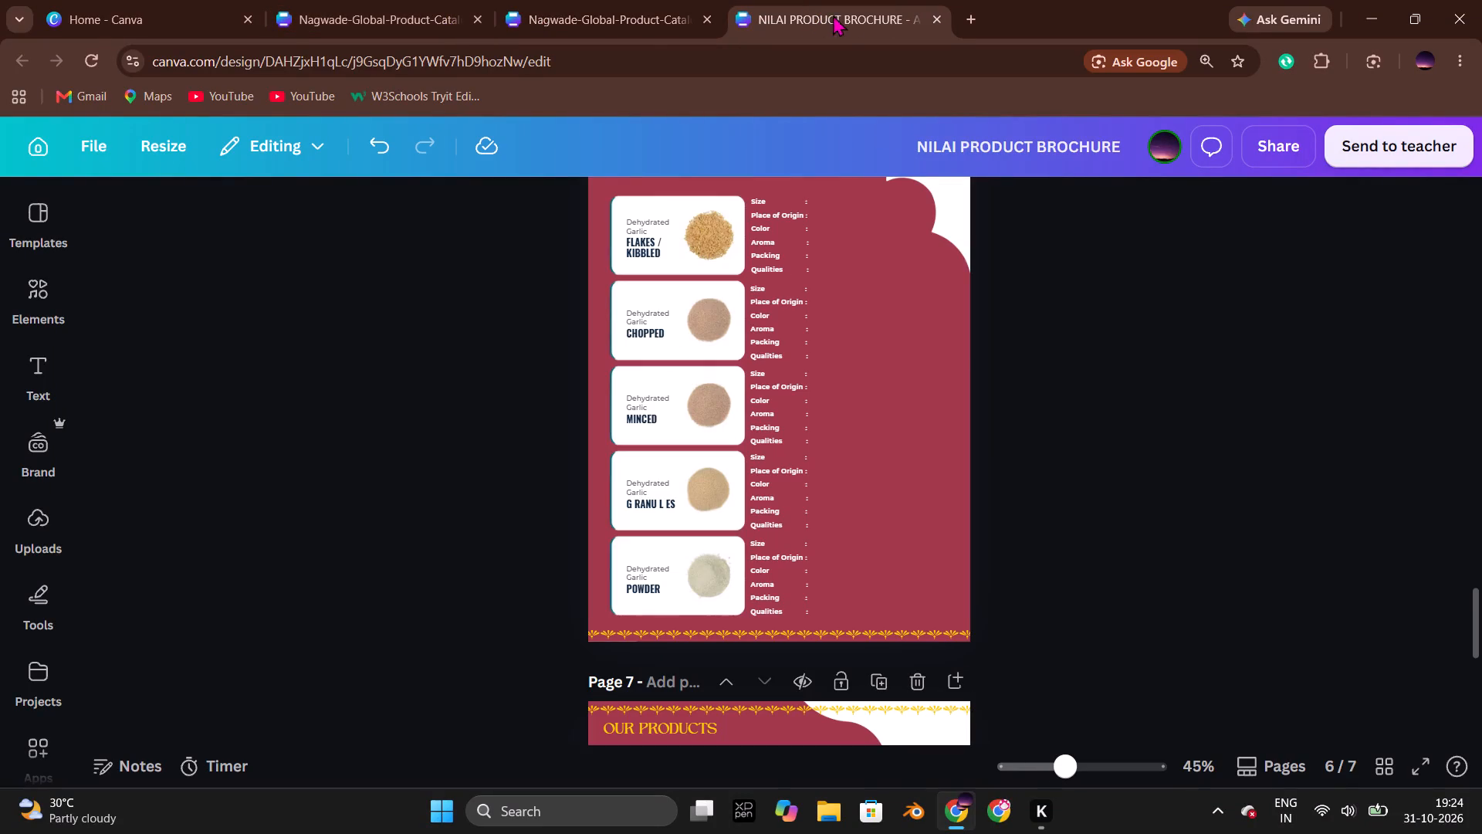
left_click(634, 19)
scroll(827, 344, "down", 4)
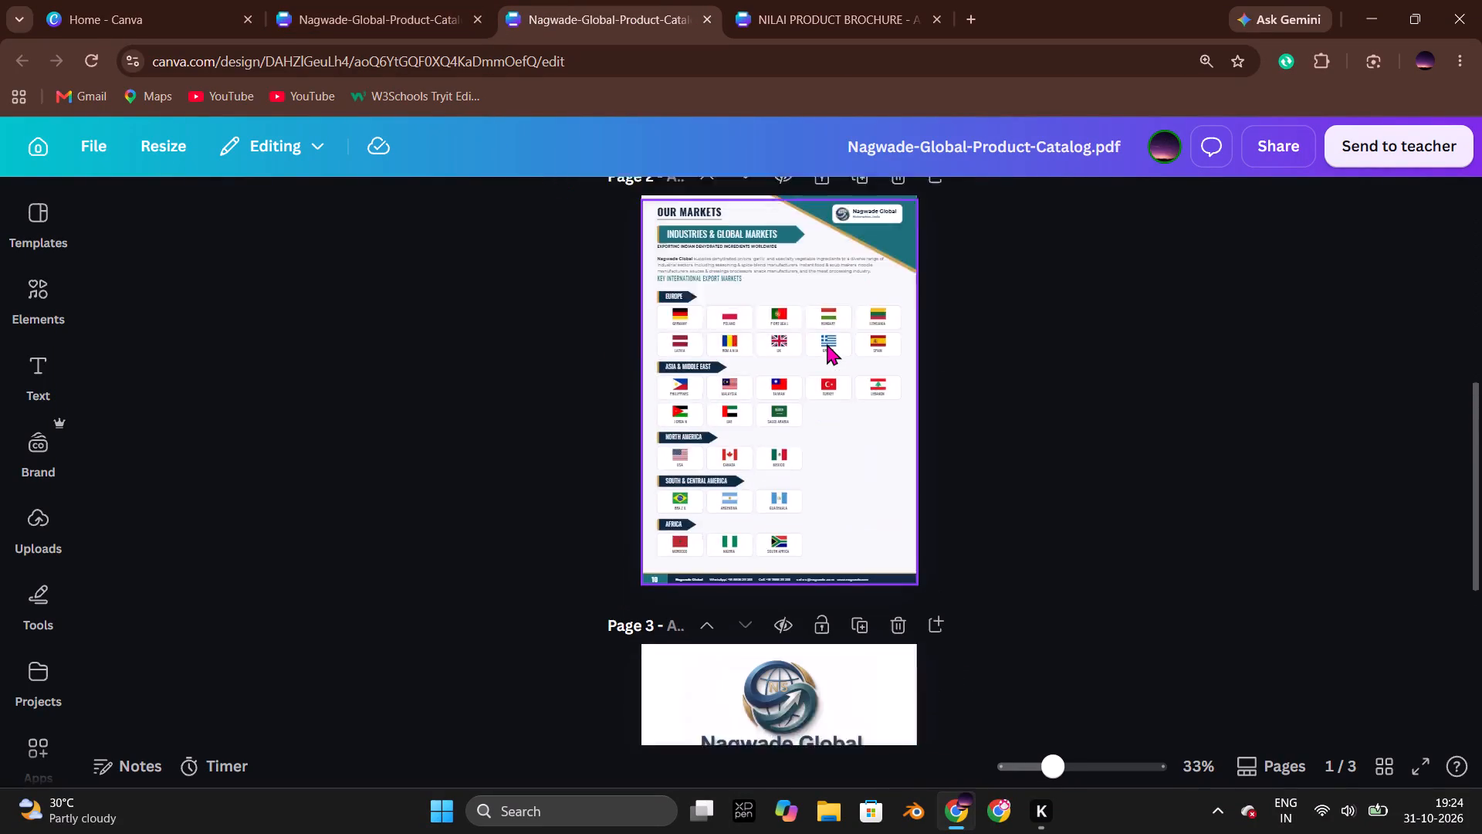
scroll(827, 344, "up", 10)
left_click(403, 23)
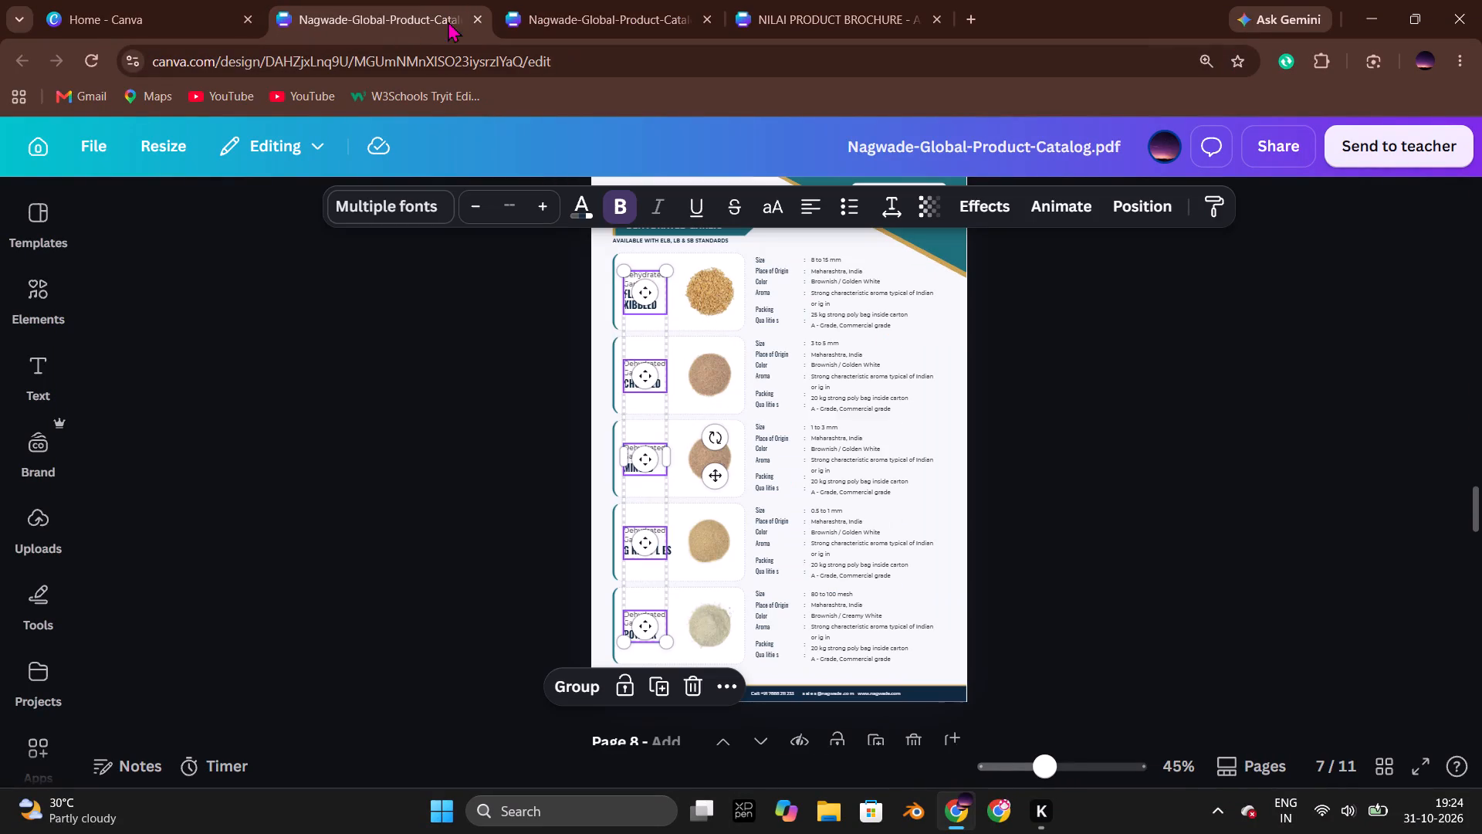
left_click(475, 20)
left_click(243, 22)
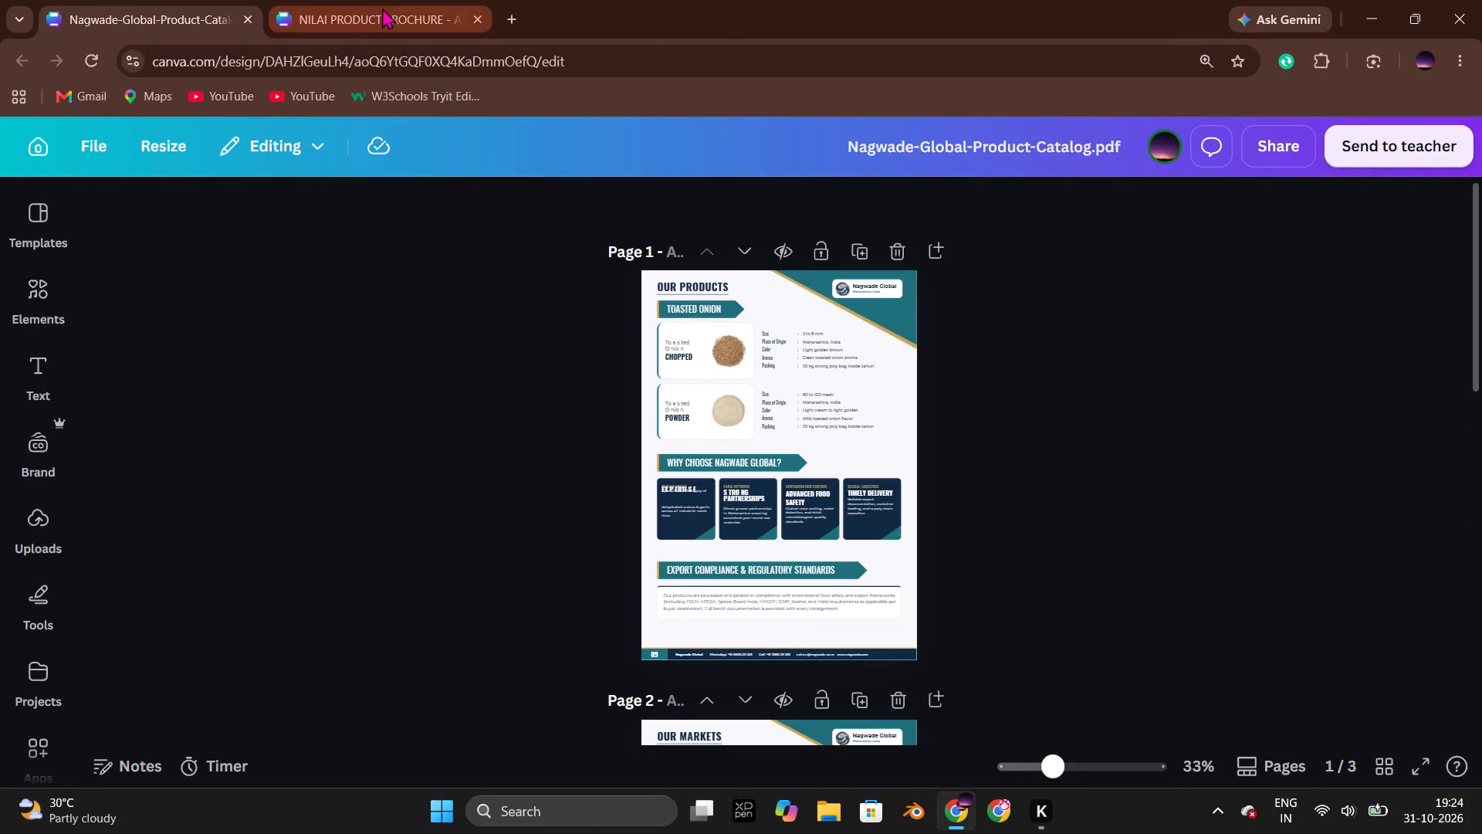
Move the NILAI PRODUCT BROCHURE into its own browser window, separate from the catalog.
left_click_drag(382, 7, 442, 108)
left_click(1070, 127)
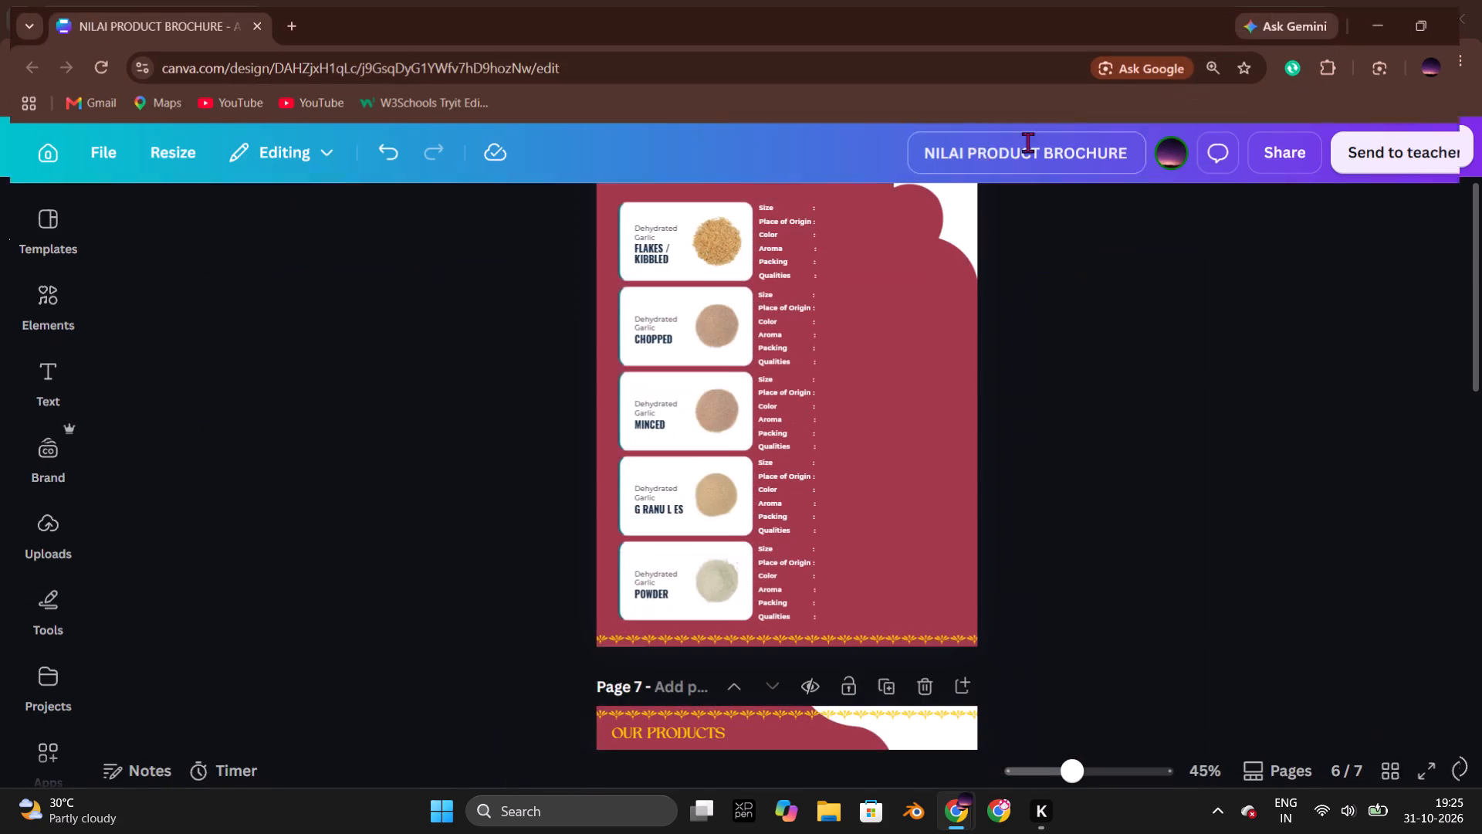
key("alt+Tab")
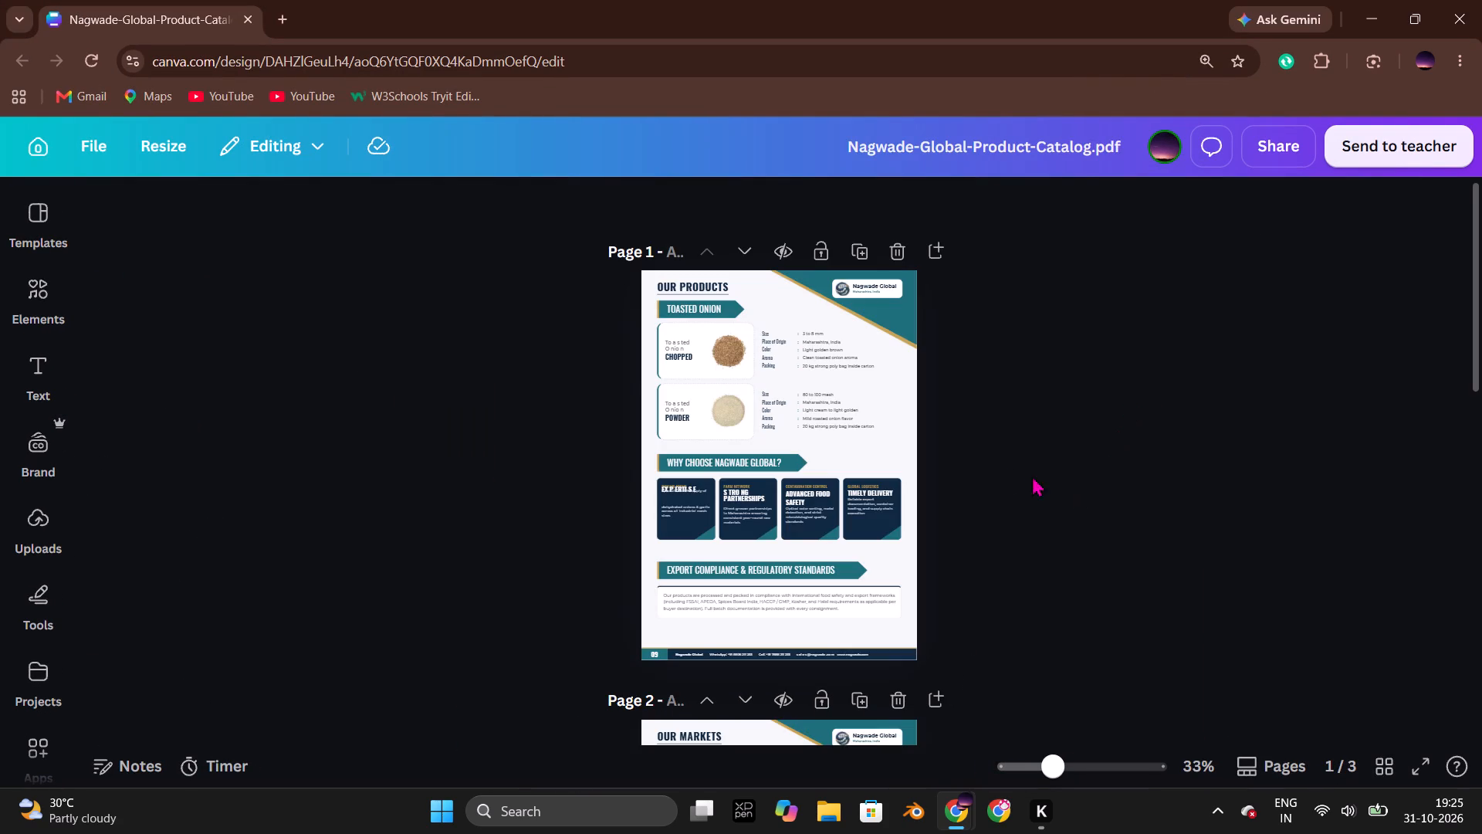
key("alt+Tab")
Duplicate page 7 of the brochure, which holds the fried and toasted onion products.
scroll(1020, 475, "down", 8)
scroll(1080, 456, "up", 2)
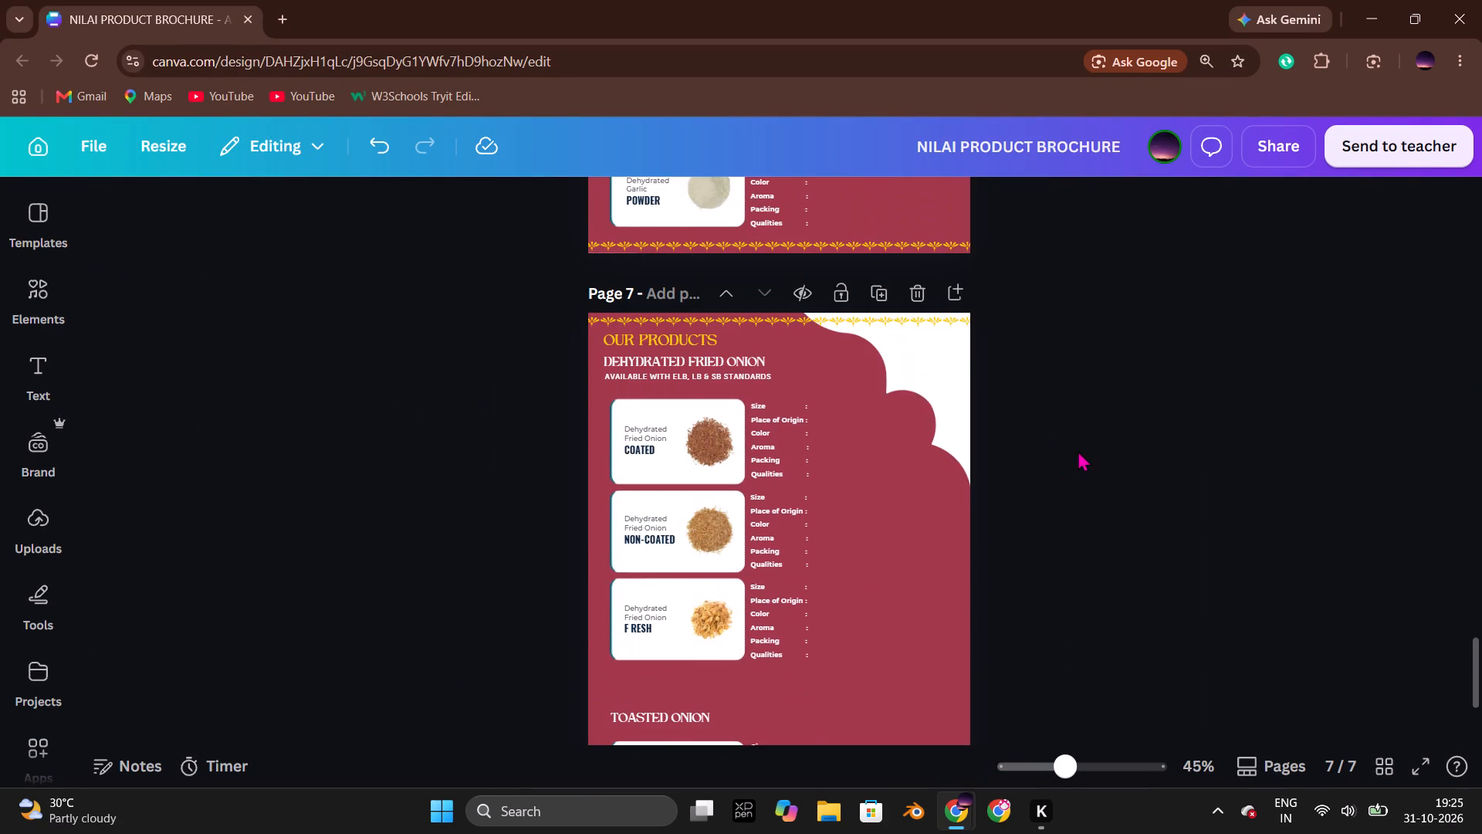
left_click(884, 296)
Delete the Fresh and Non-Coated fried onion labels from the cards on page 8.
scroll(1058, 399, "down", 3)
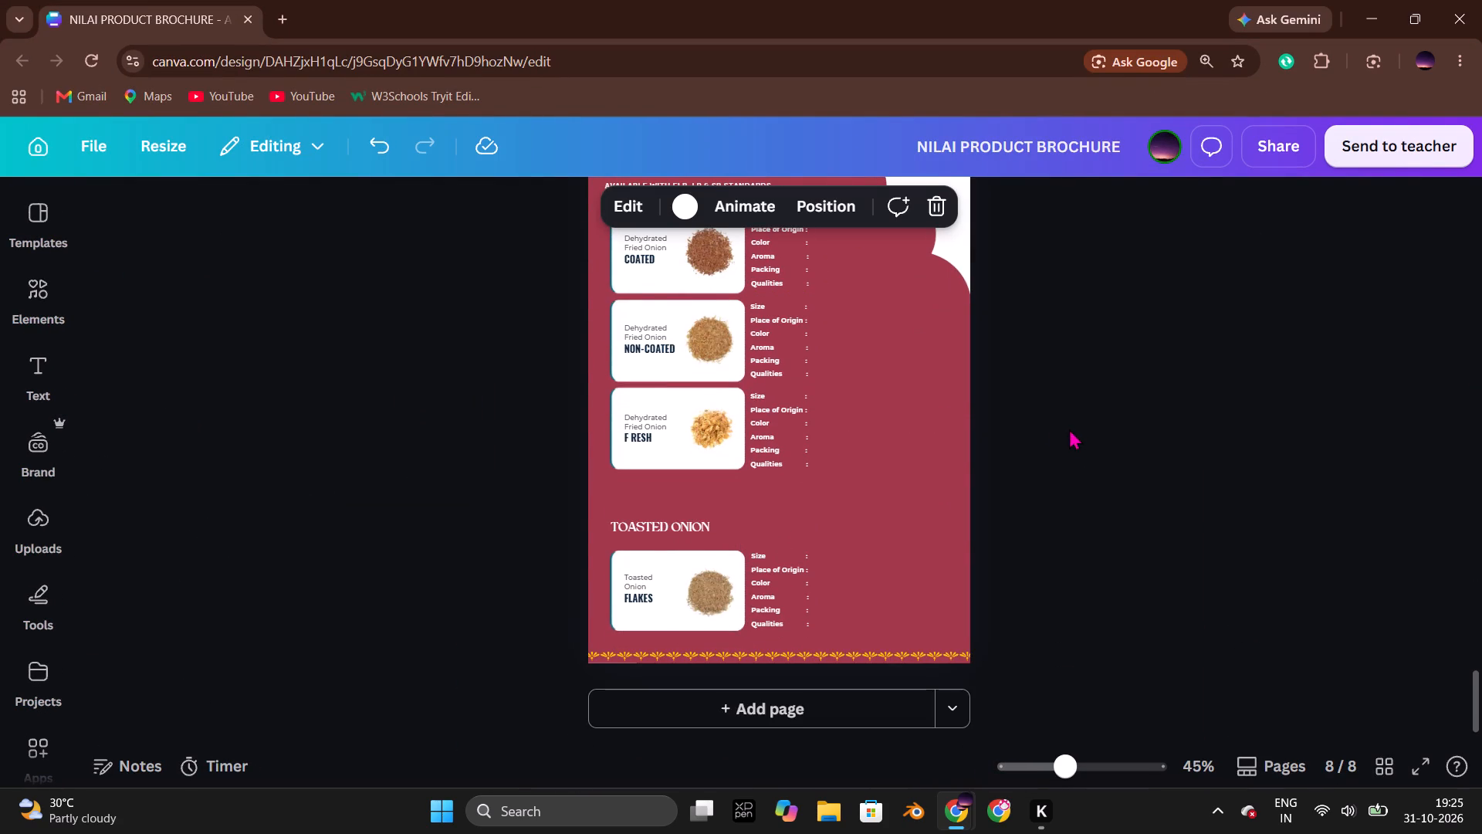
left_click(649, 445)
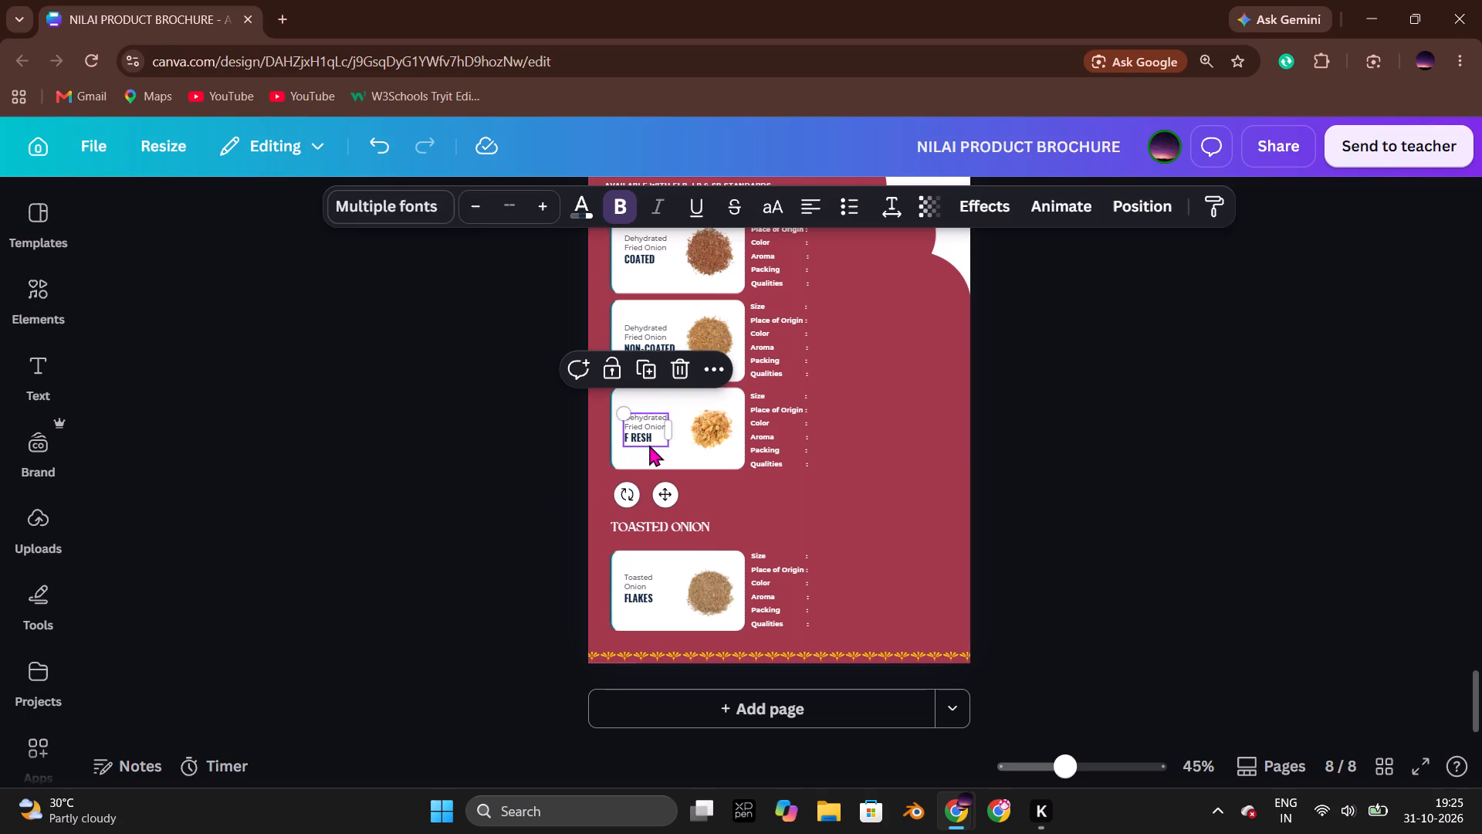
key("Delete")
left_click(648, 354)
key("Delete")
Unlock and delete the product card artwork with its onion photos on page 8.
left_click(679, 355)
key("Delete")
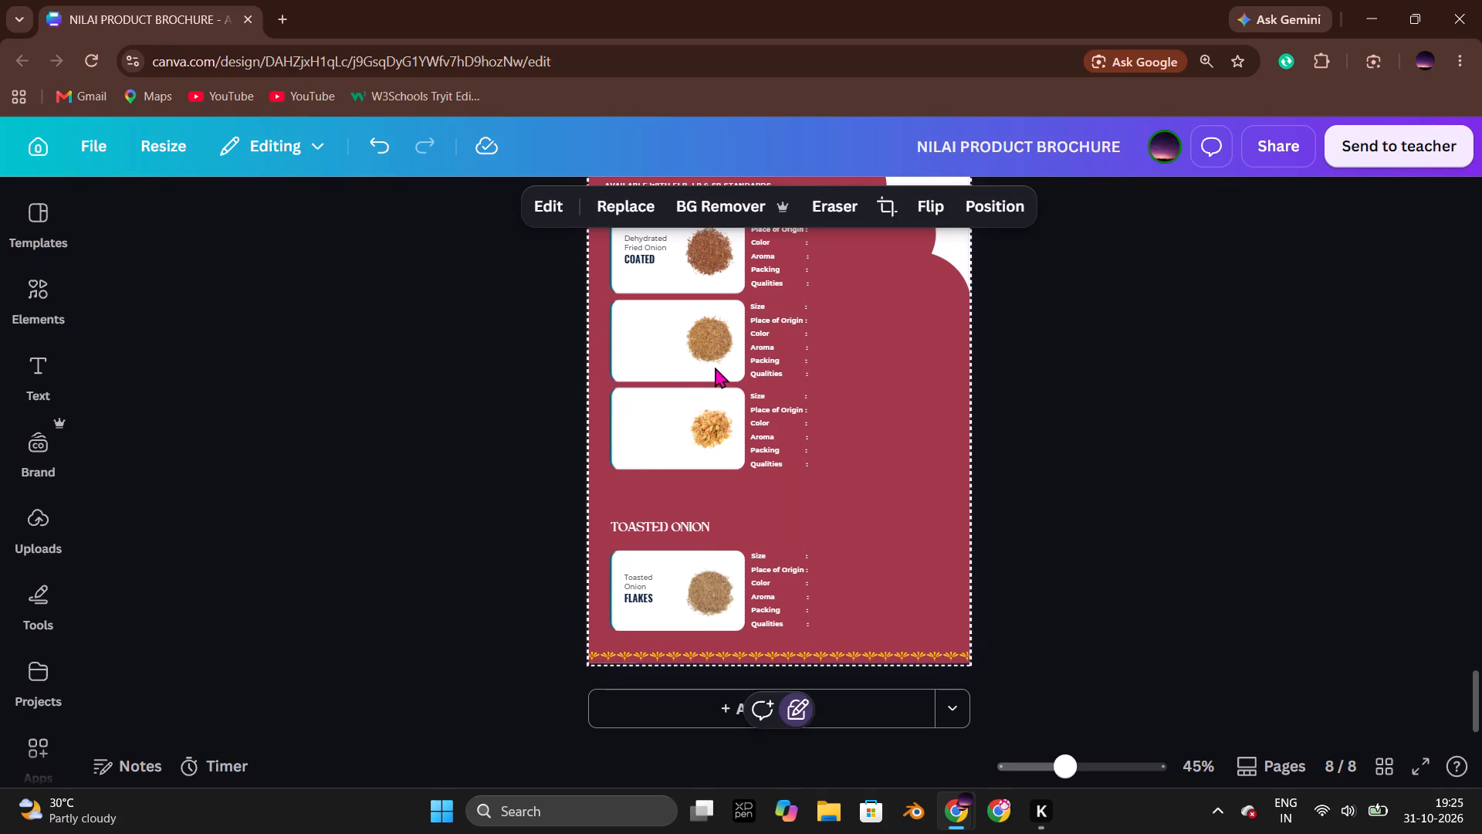
left_click(685, 407)
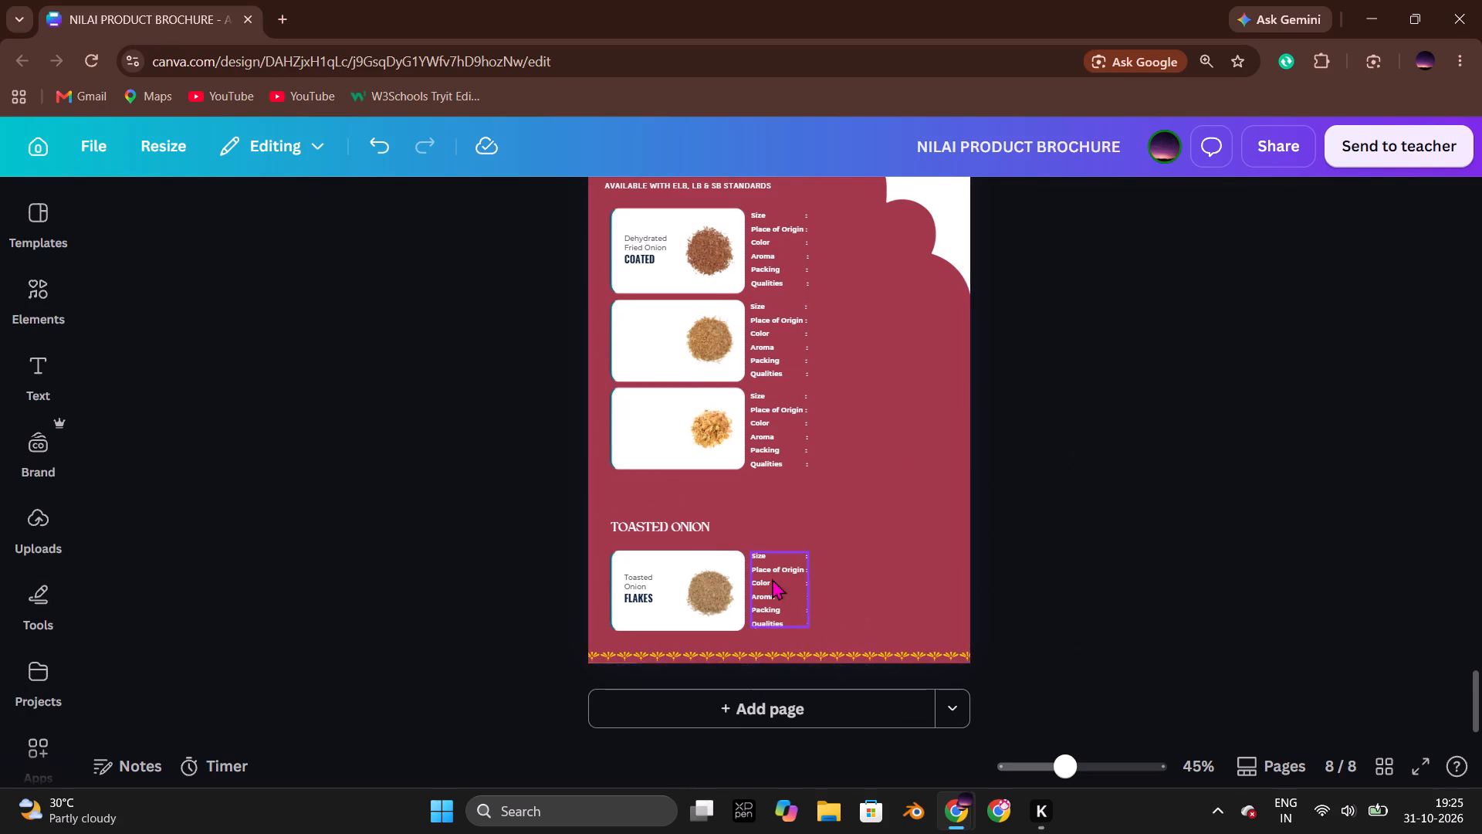
left_click(864, 539)
left_click(796, 710)
left_click(797, 710)
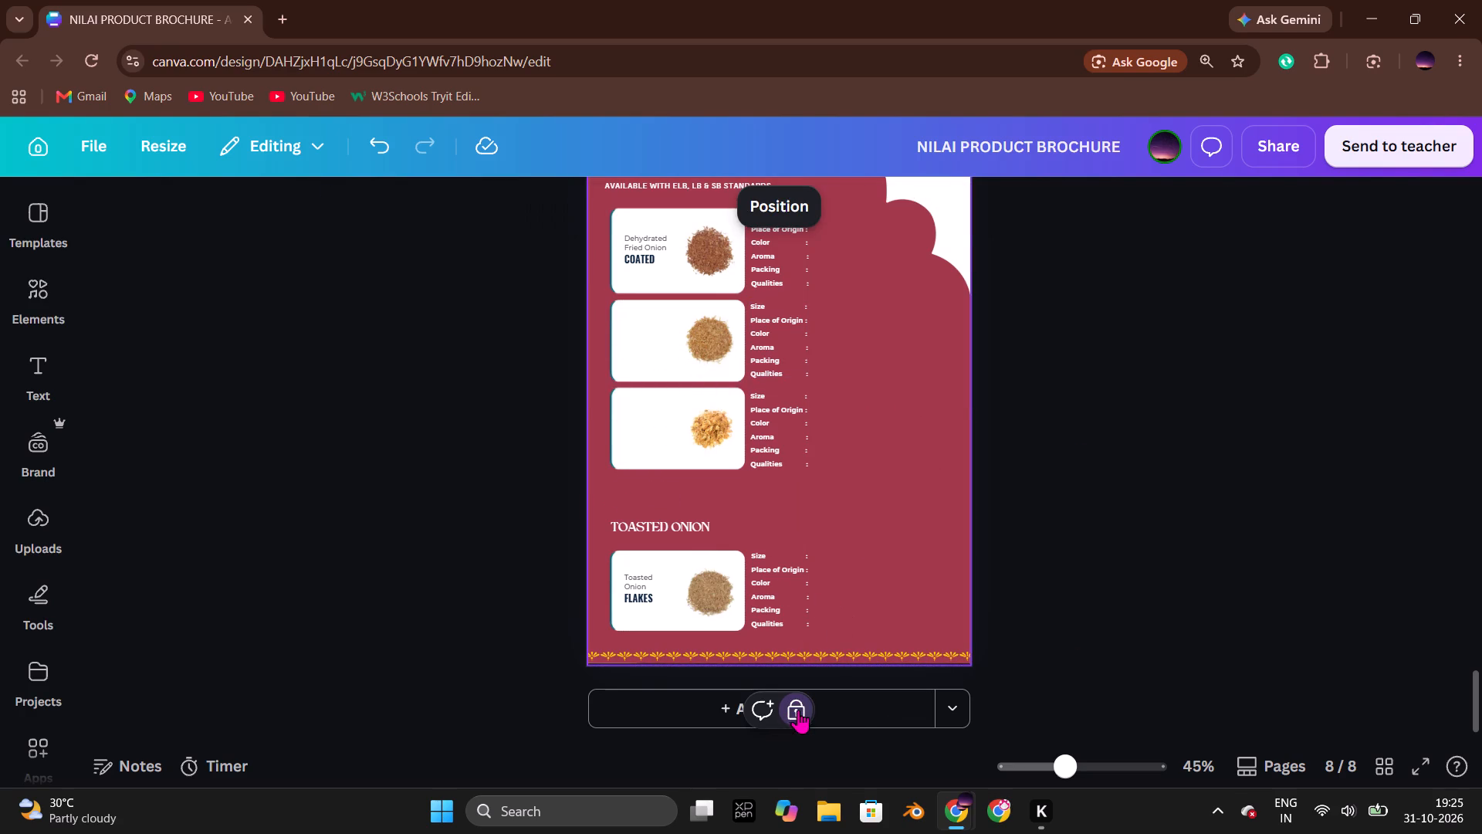
left_click(1047, 588)
left_click(858, 510)
key("Delete")
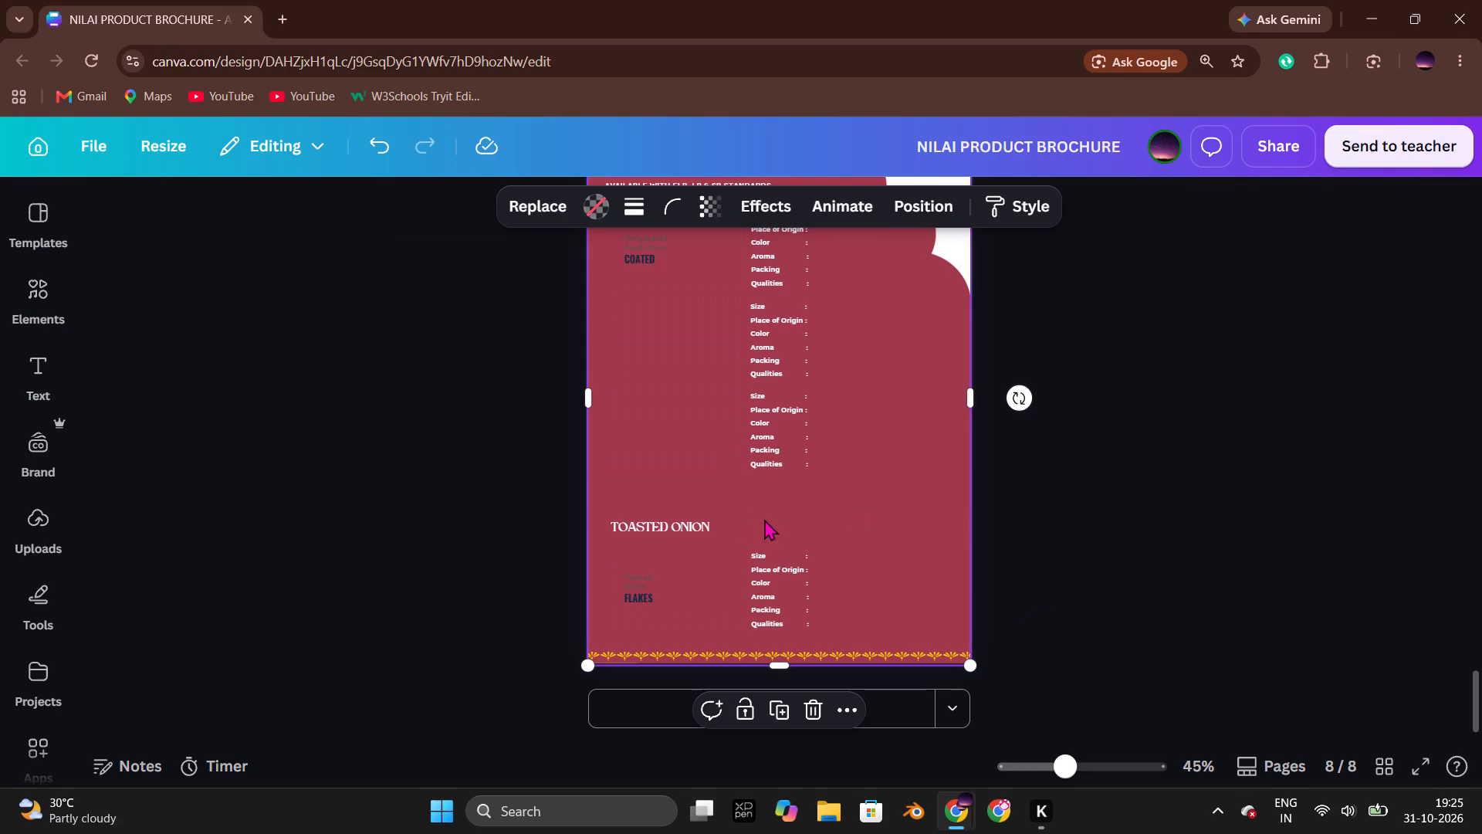
key("Delete")
Delete the lower Toasted Onion heading, the Flakes and Coated labels, and all specification lists from page 8.
left_click_drag(560, 468, 860, 639)
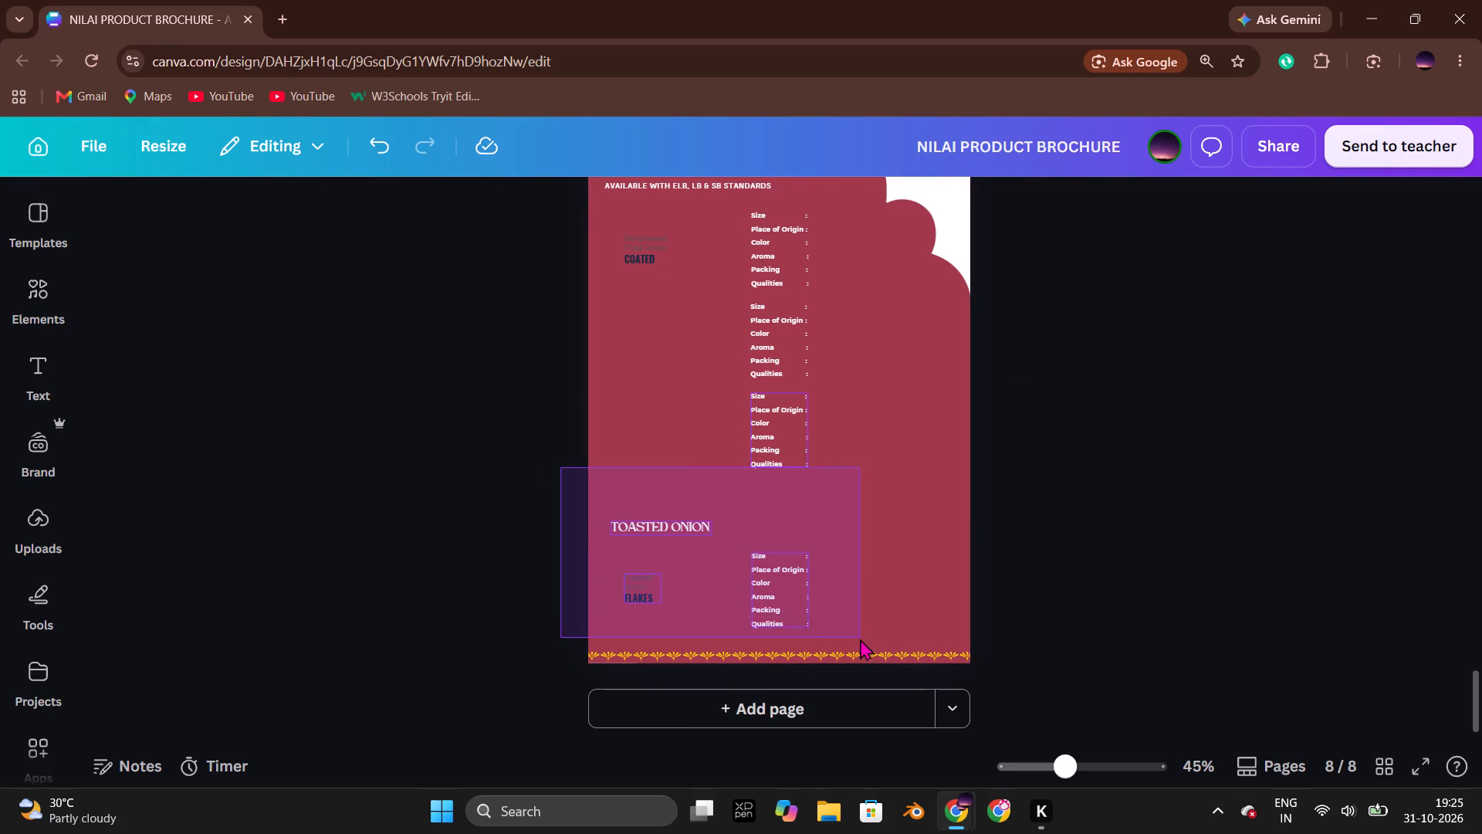
left_click_drag(860, 639, 860, 637)
key("Delete")
left_click(449, 468)
scroll(504, 480, "up", 3)
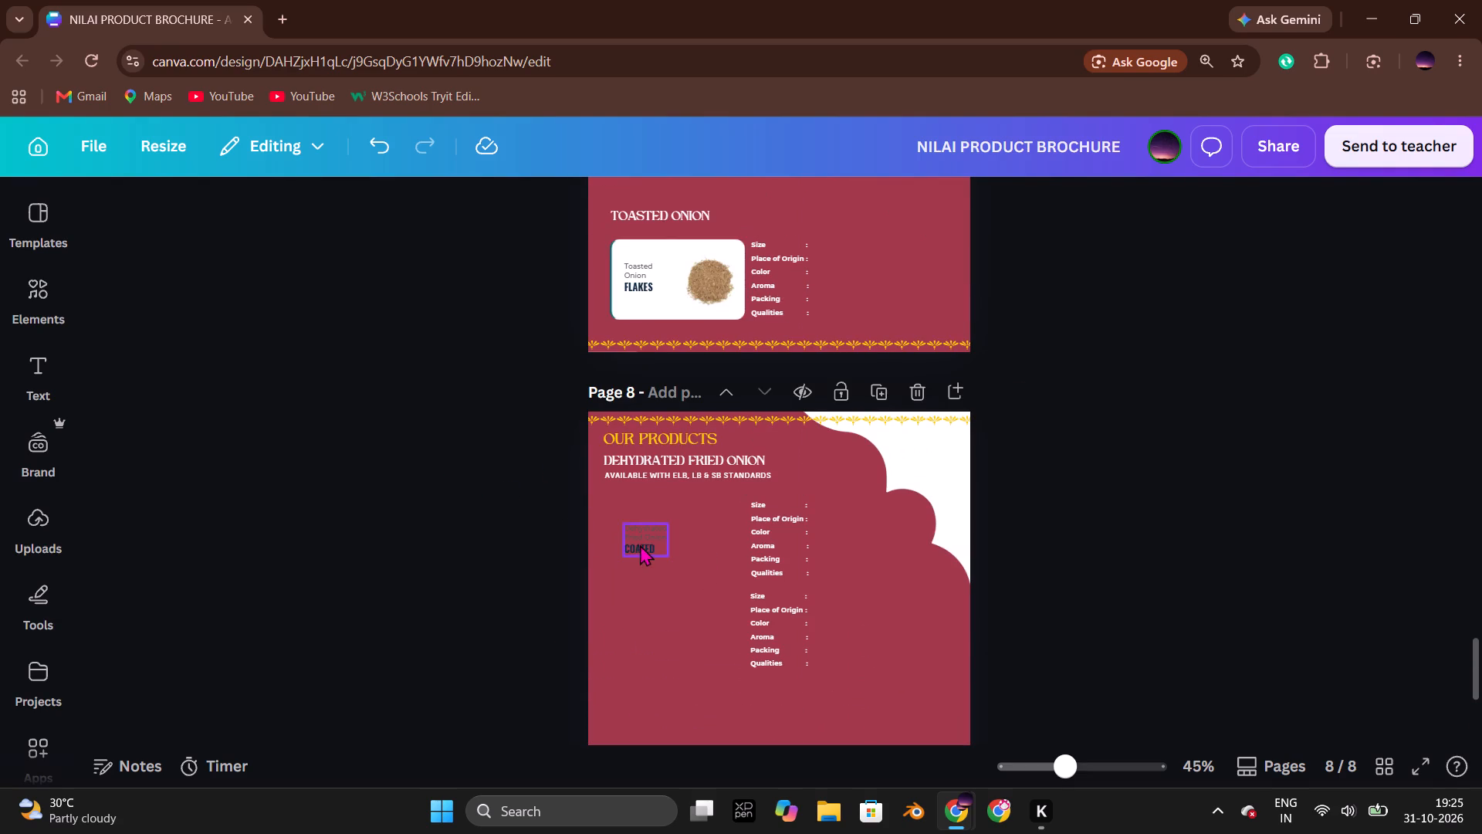
left_click(640, 544)
key("Delete")
left_click(786, 531)
key("Delete")
left_click(776, 630)
key("Delete")
left_click(505, 537)
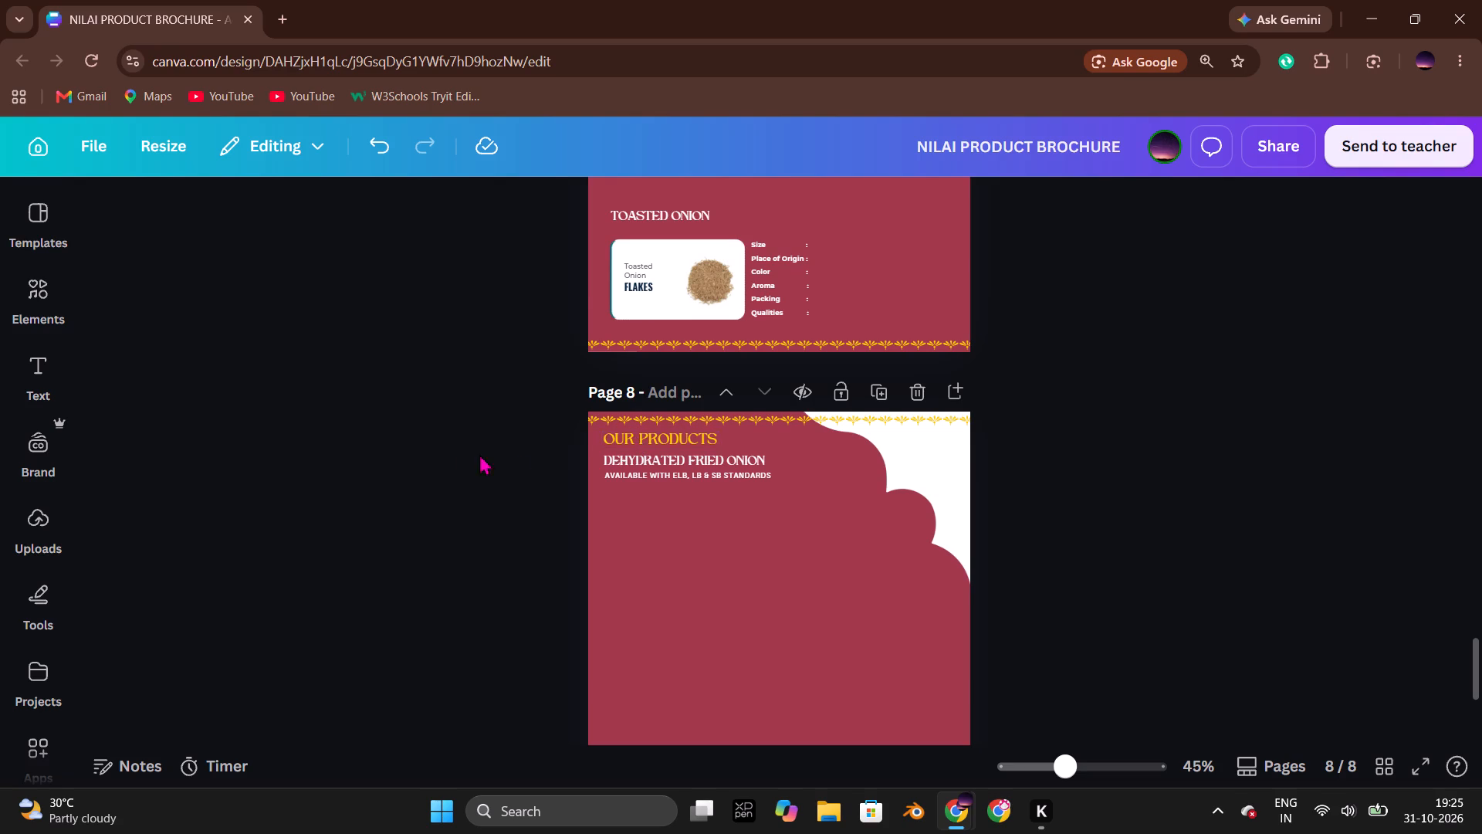
left_click(445, 459)
Compare the cleared page 8 of the brochure with the Toasted Onion page of the catalog.
key("alt+Tab")
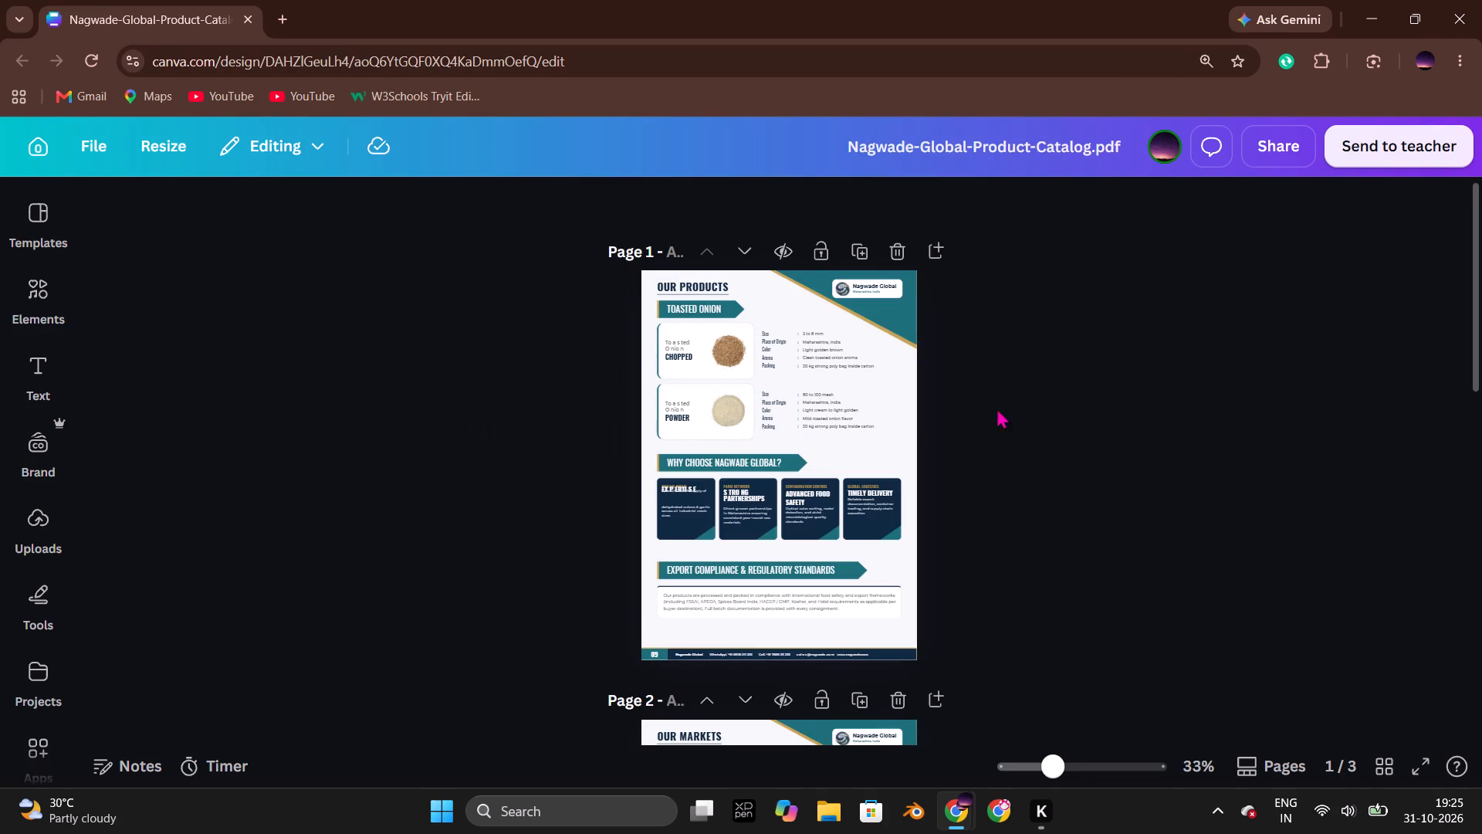
left_click(1023, 405)
key("alt+Tab")
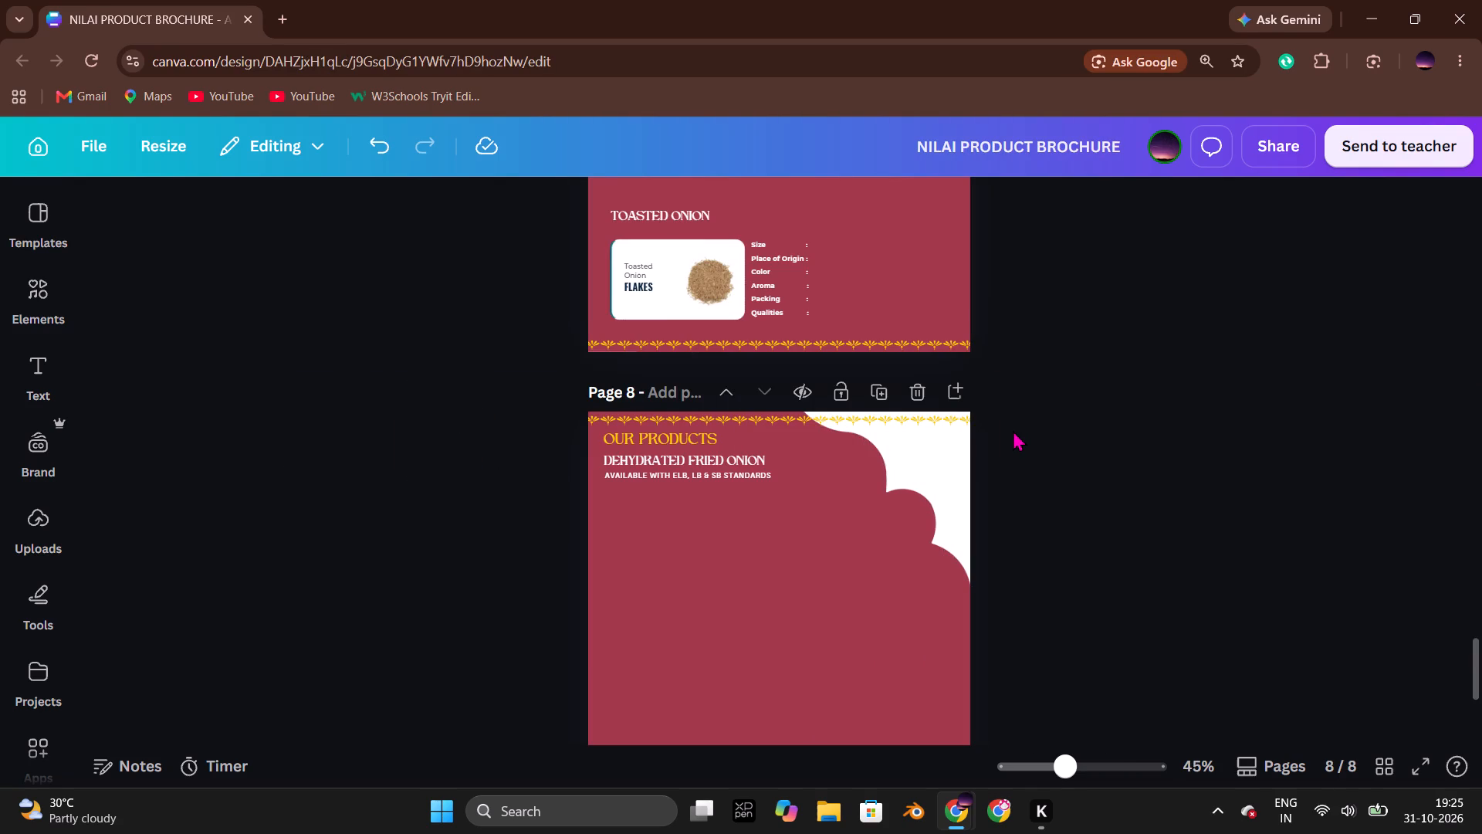
key("Tab")
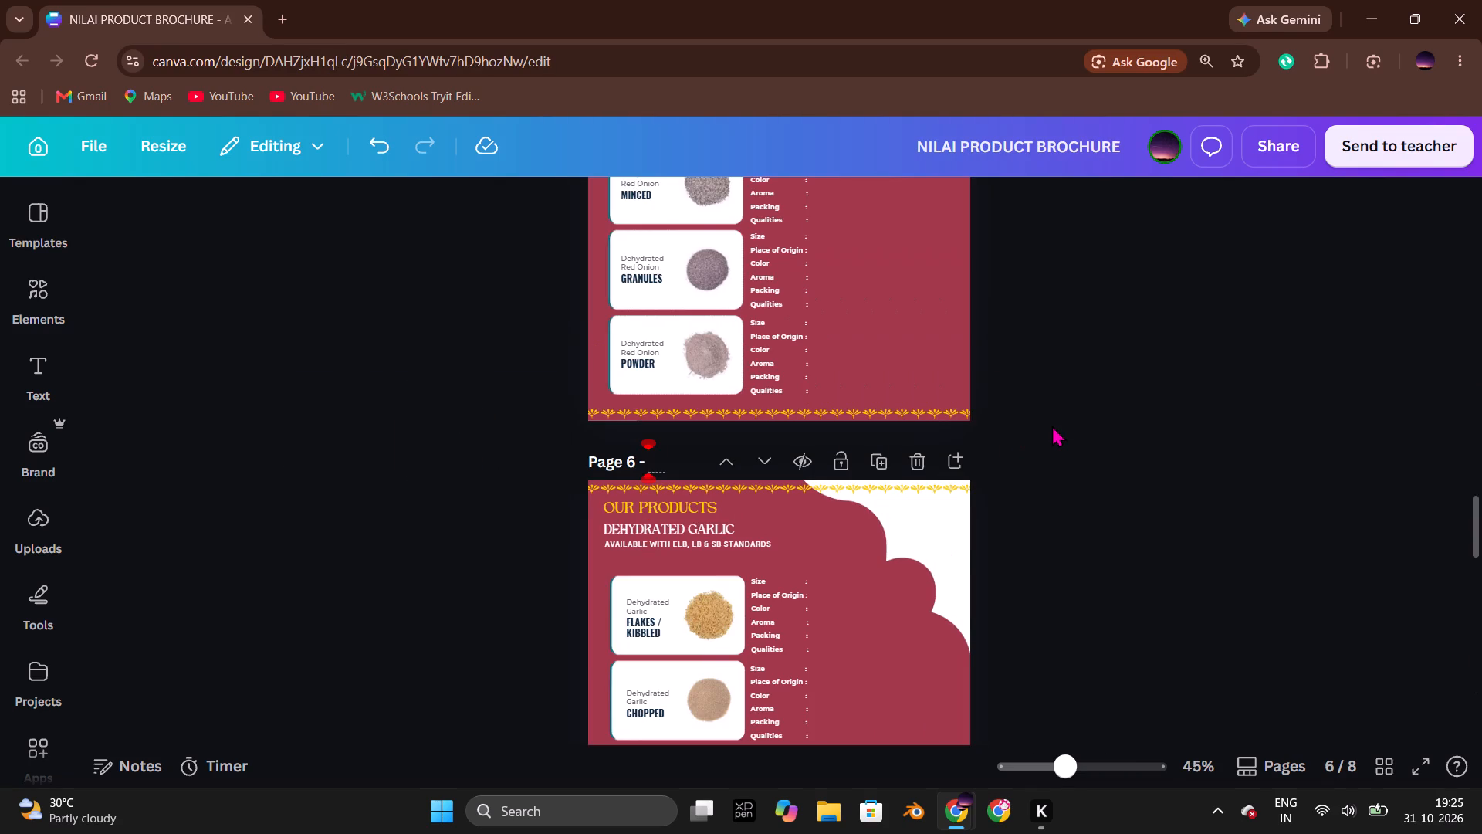
left_click(1101, 421)
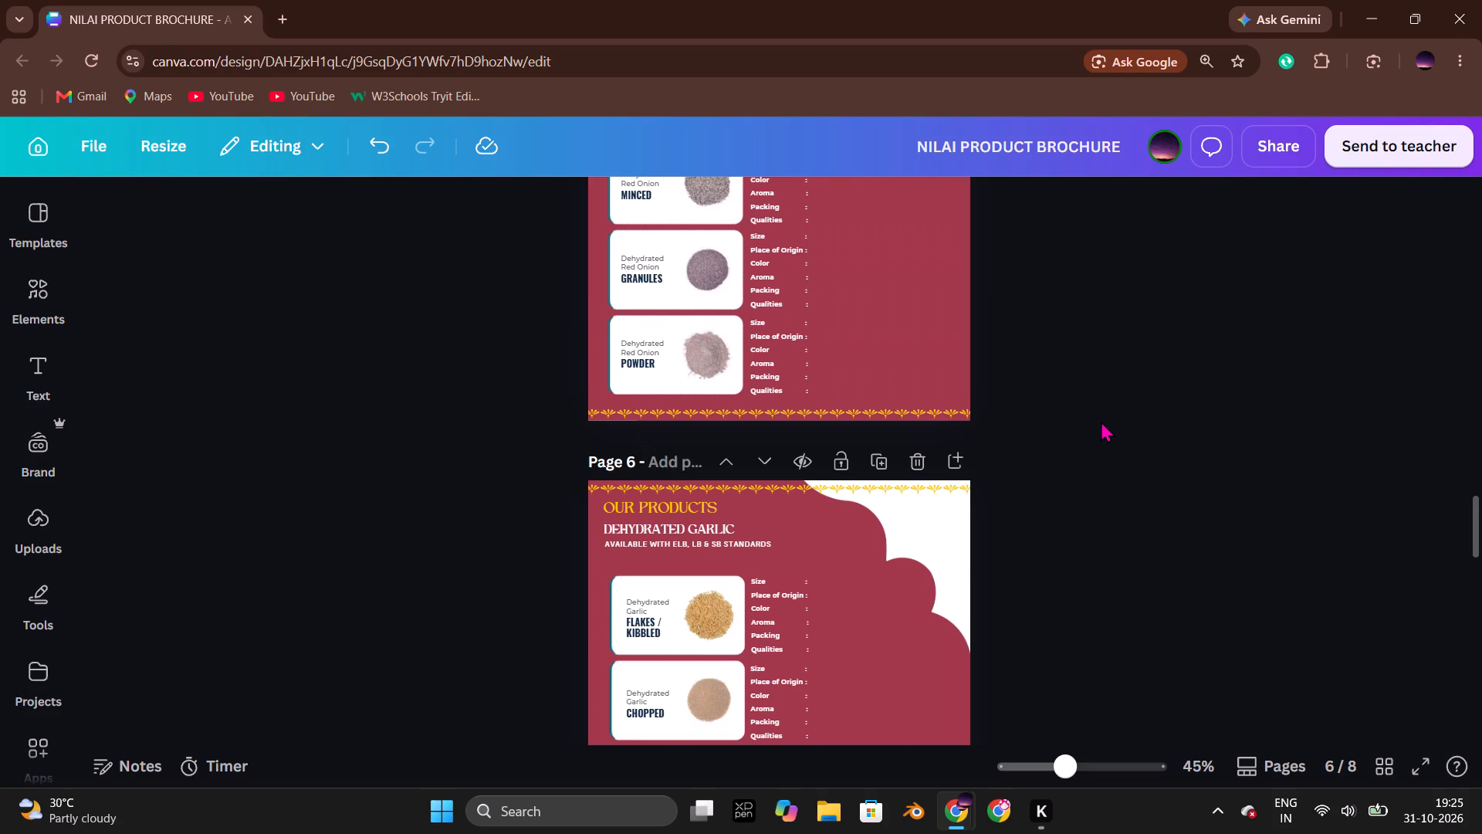
key("alt+Tab")
scroll(1101, 421, "down", 3)
scroll(1101, 421, "up", 3)
key("alt+Tab")
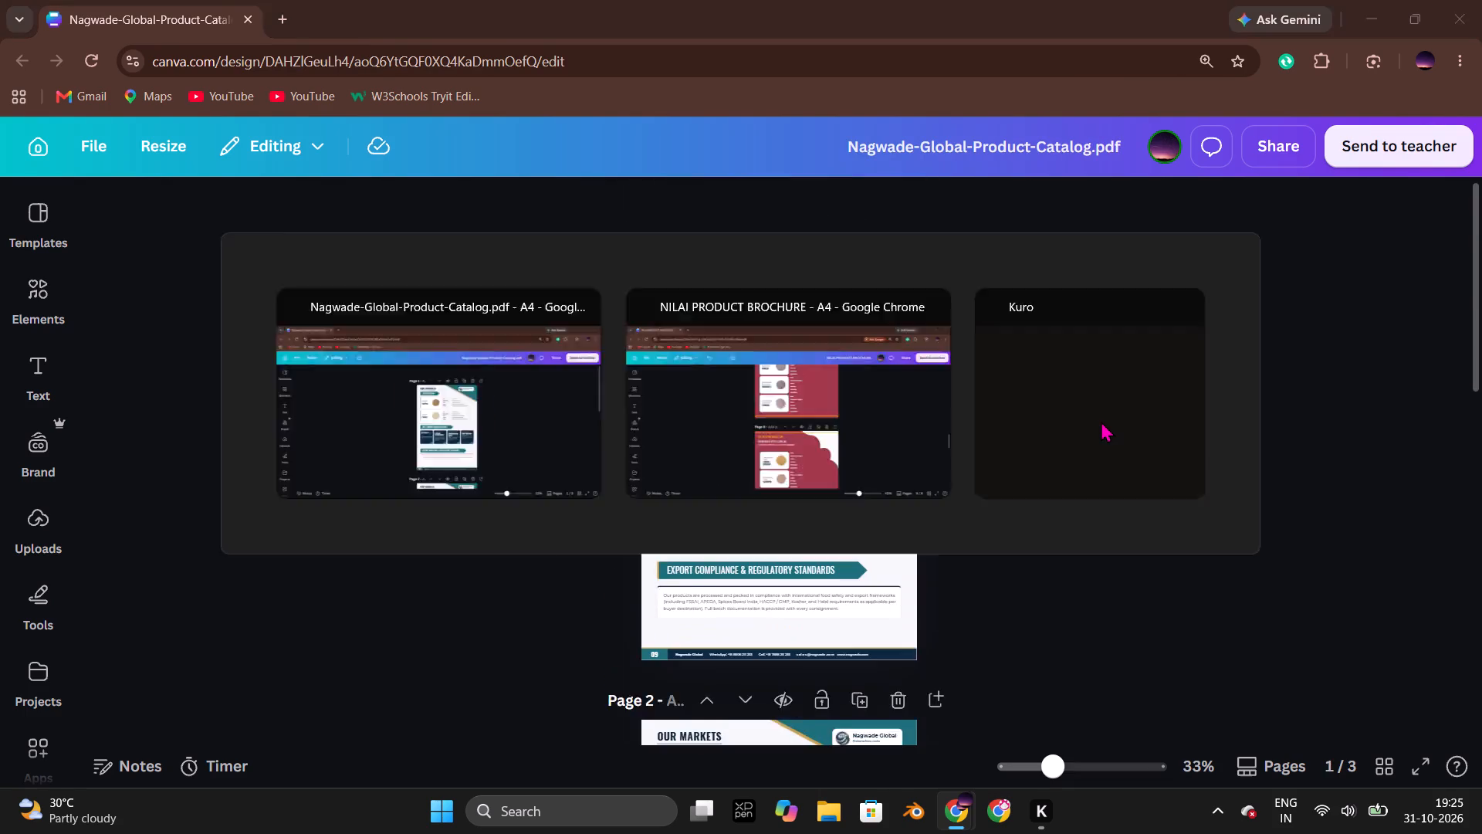
scroll(1101, 421, "down", 17)
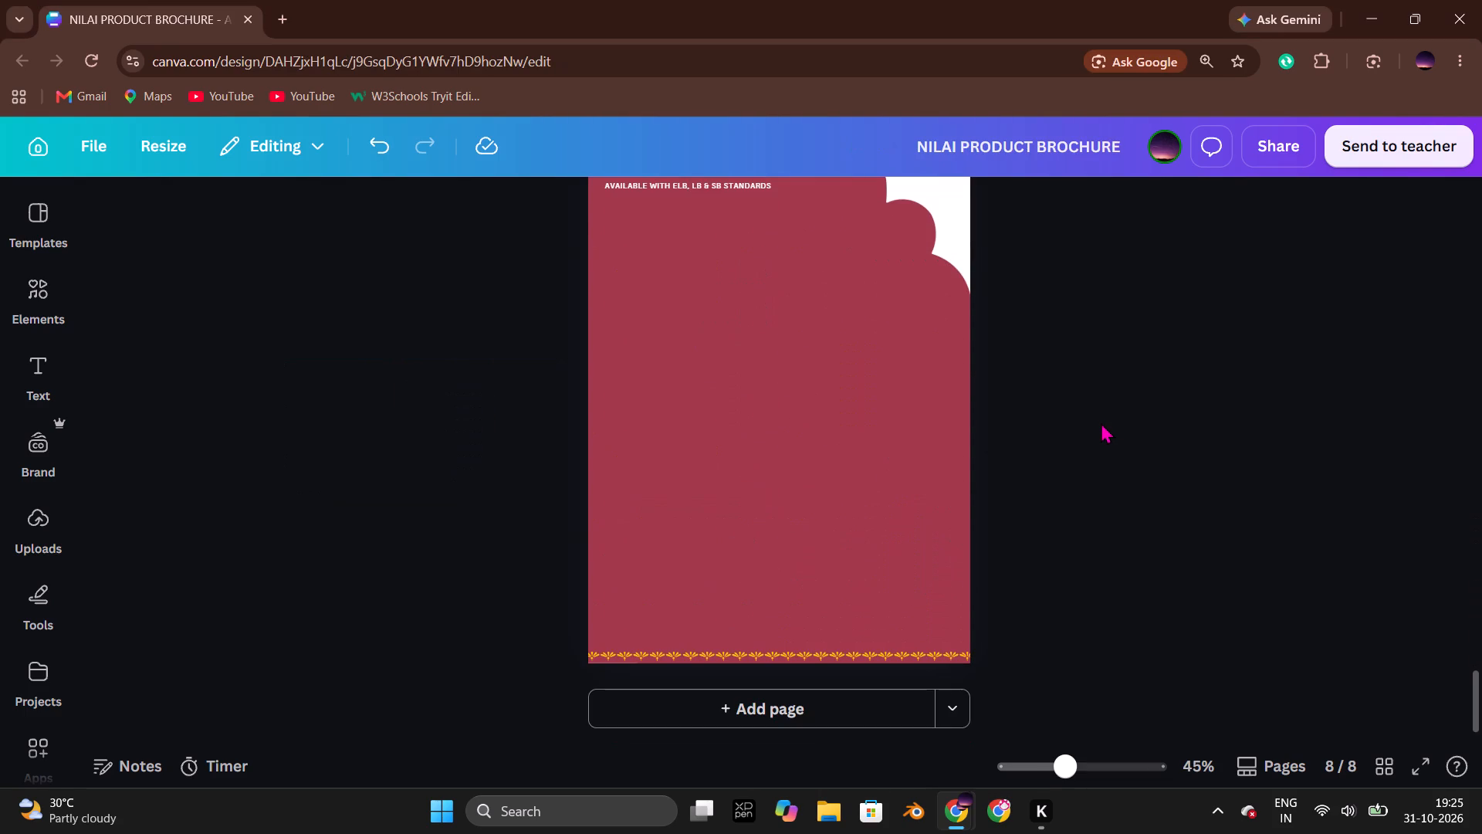
scroll(1101, 422, "up", 1)
Replace page 8's Dehydrated Fried Onion heading with the TOASTED ONION text copied from page 1 of the catalog.
key("alt+Tab")
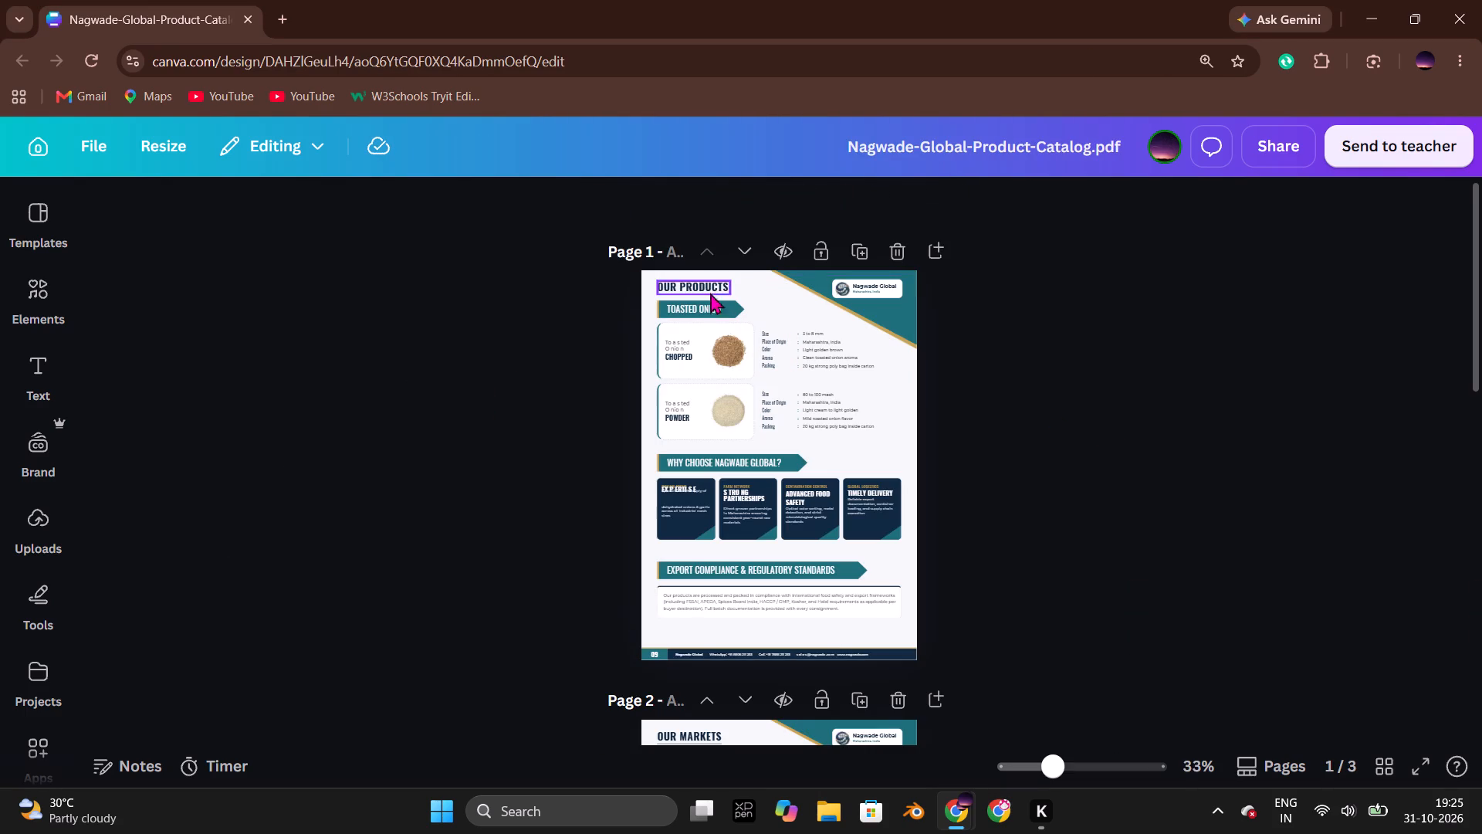
double_click(712, 303)
key("ctrl+c")
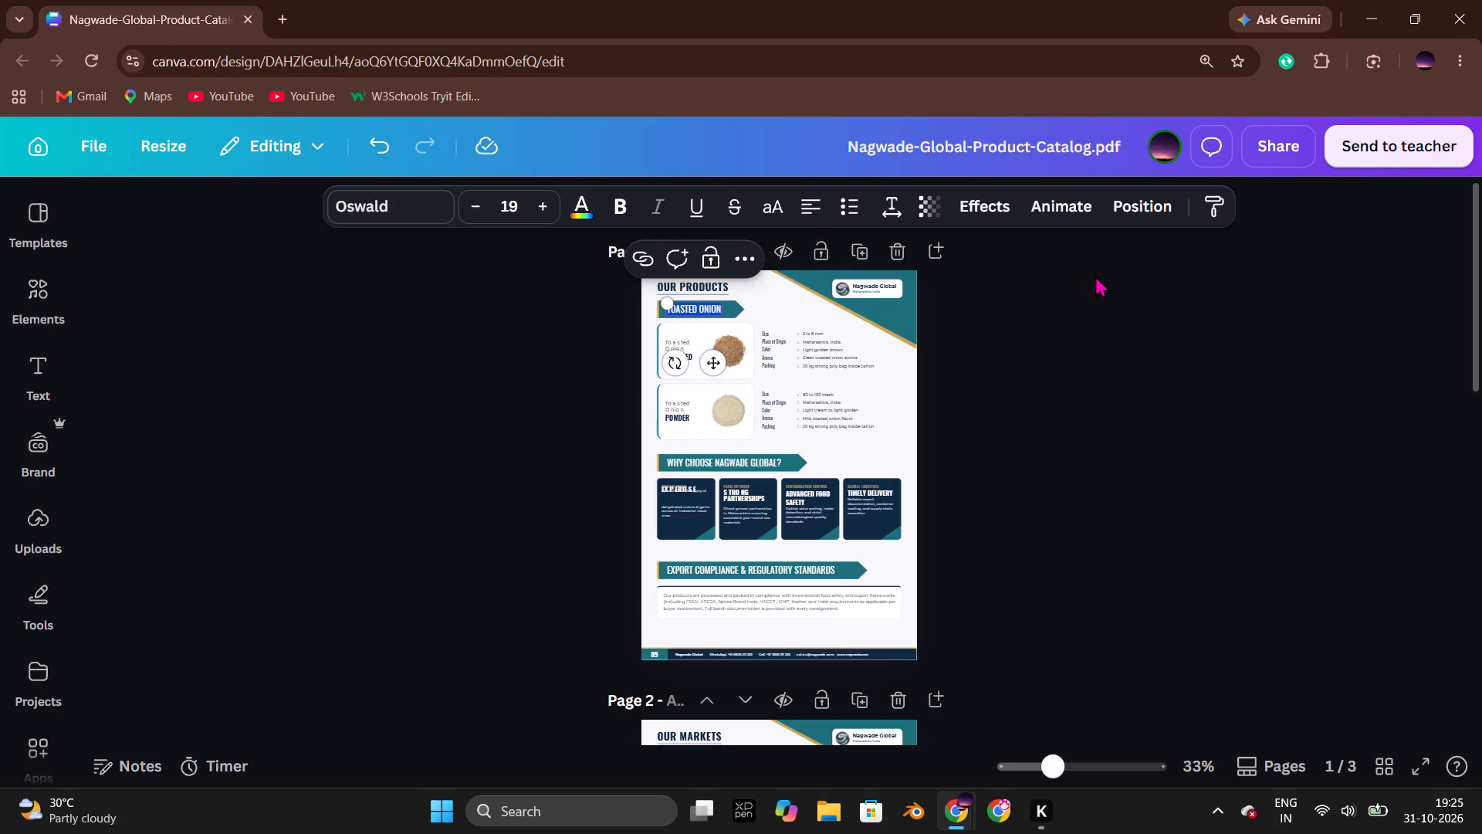
left_click(1095, 276)
key("alt+Tab")
double_click(703, 266)
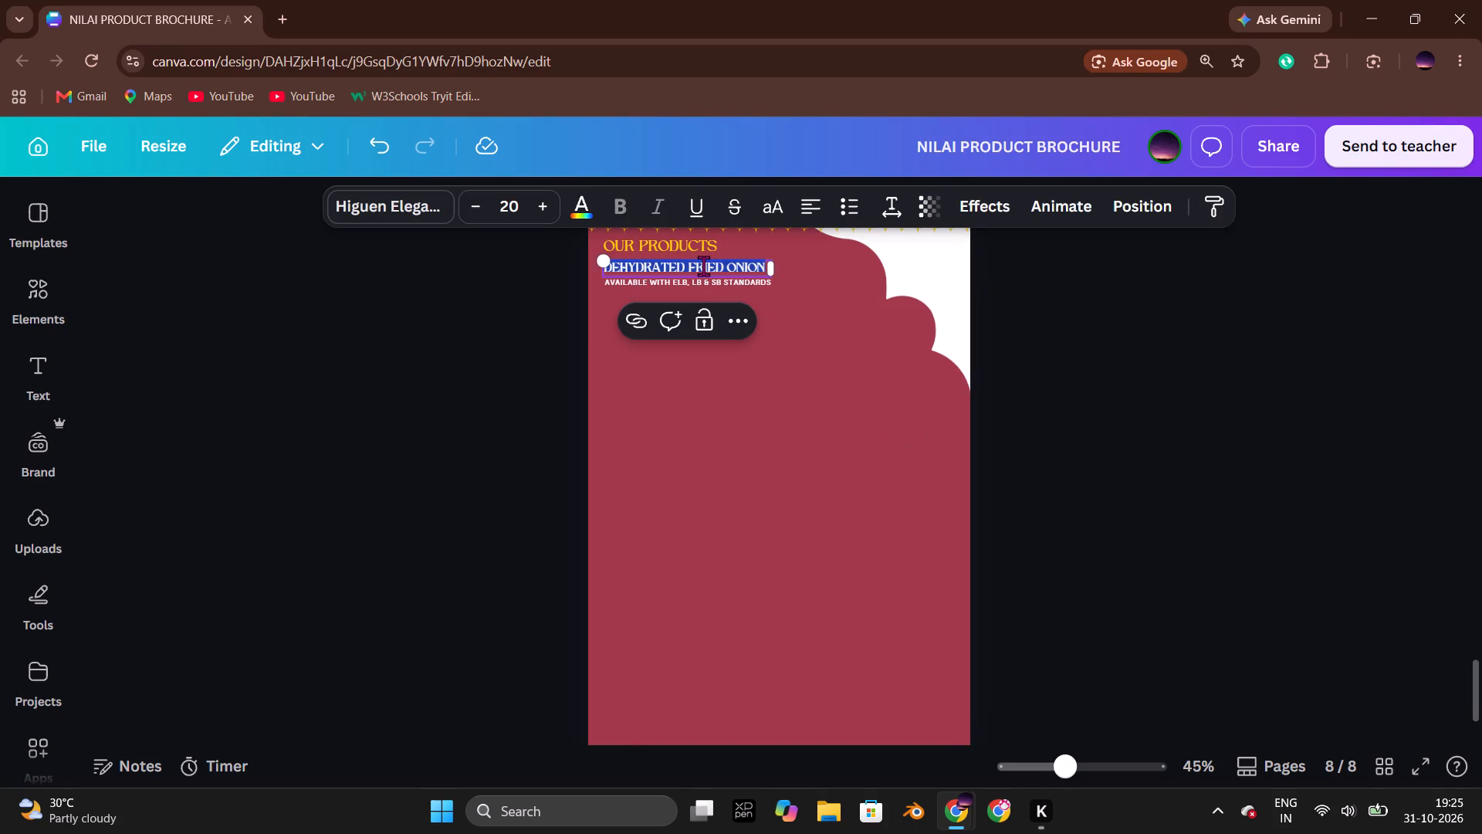
key("ctrl+v")
left_click(1154, 339)
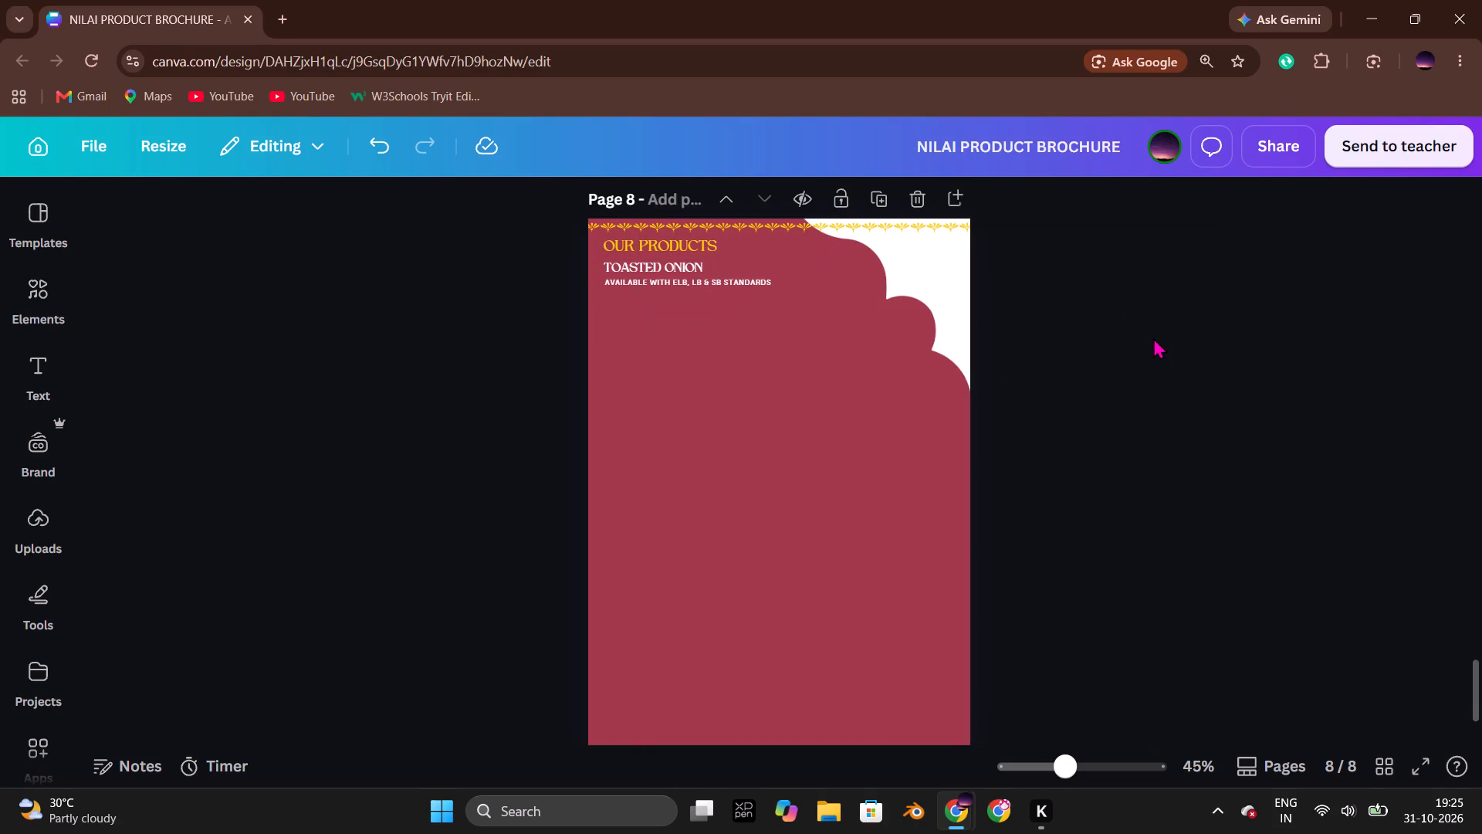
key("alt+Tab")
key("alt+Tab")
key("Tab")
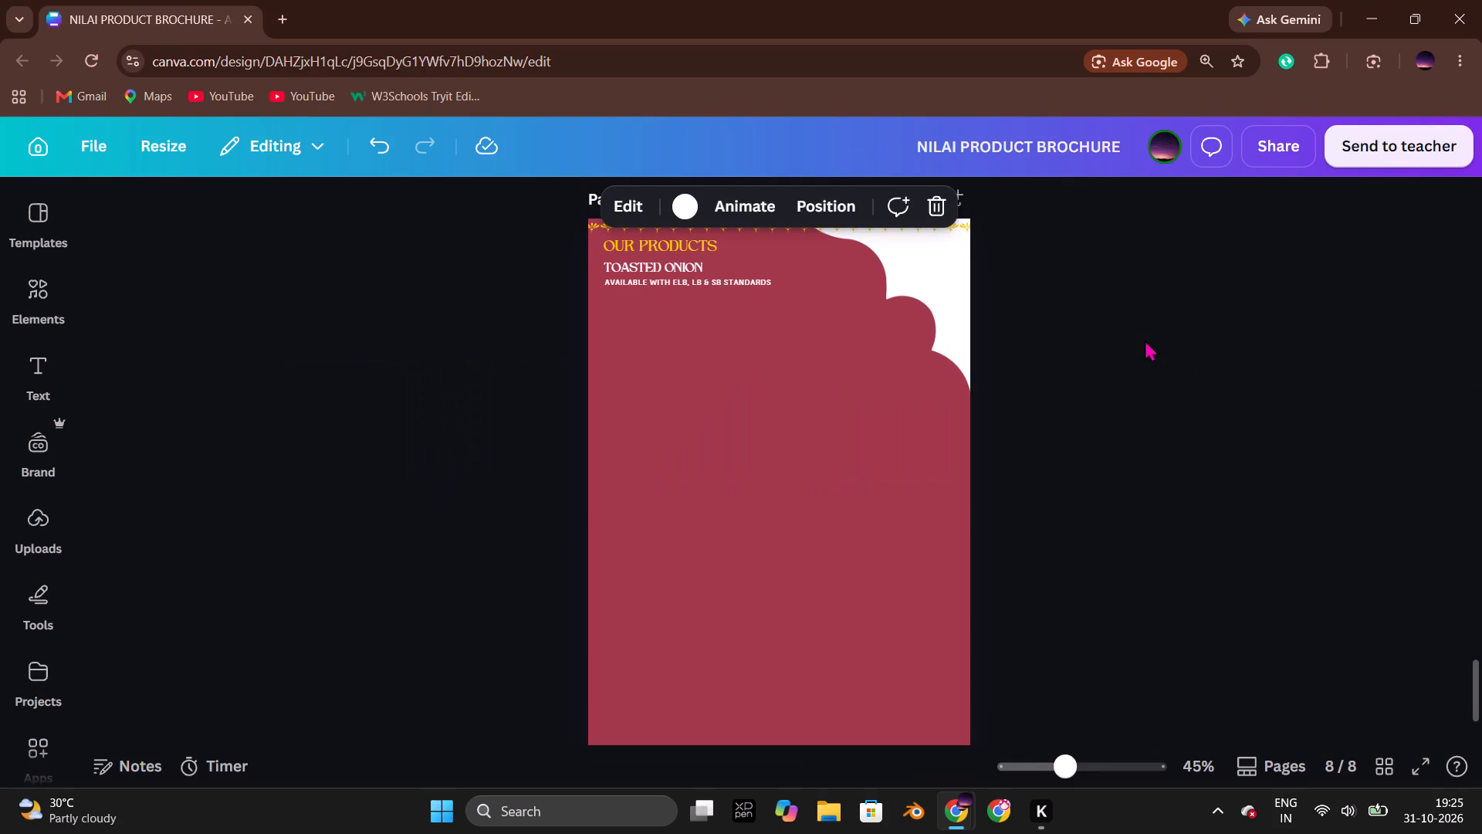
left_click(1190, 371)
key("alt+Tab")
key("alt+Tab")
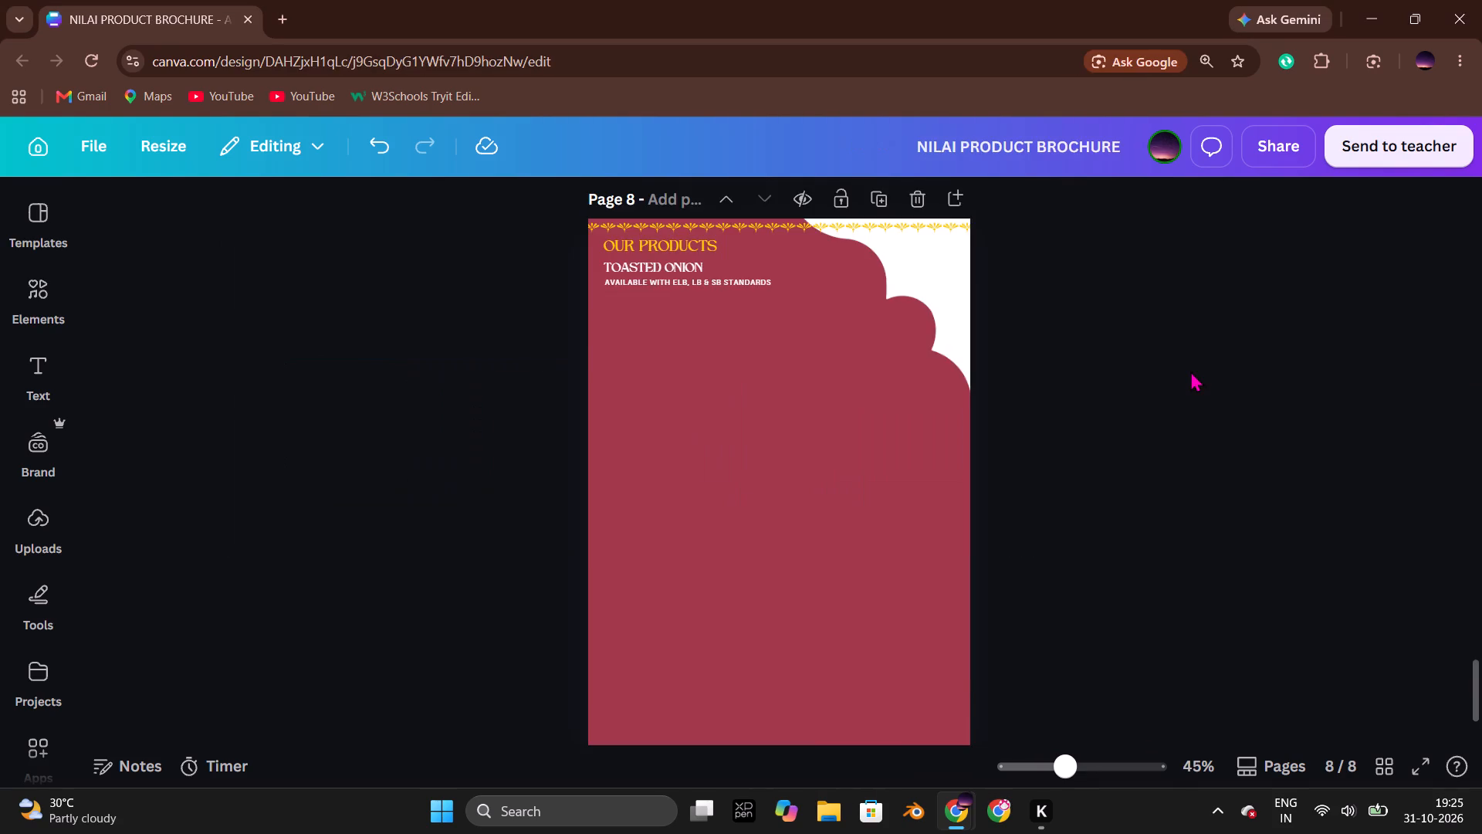
In the catalog, delete the specification labels and values beside the Chopped and Powder toasted onion cards on page 1.
key("alt+Tab")
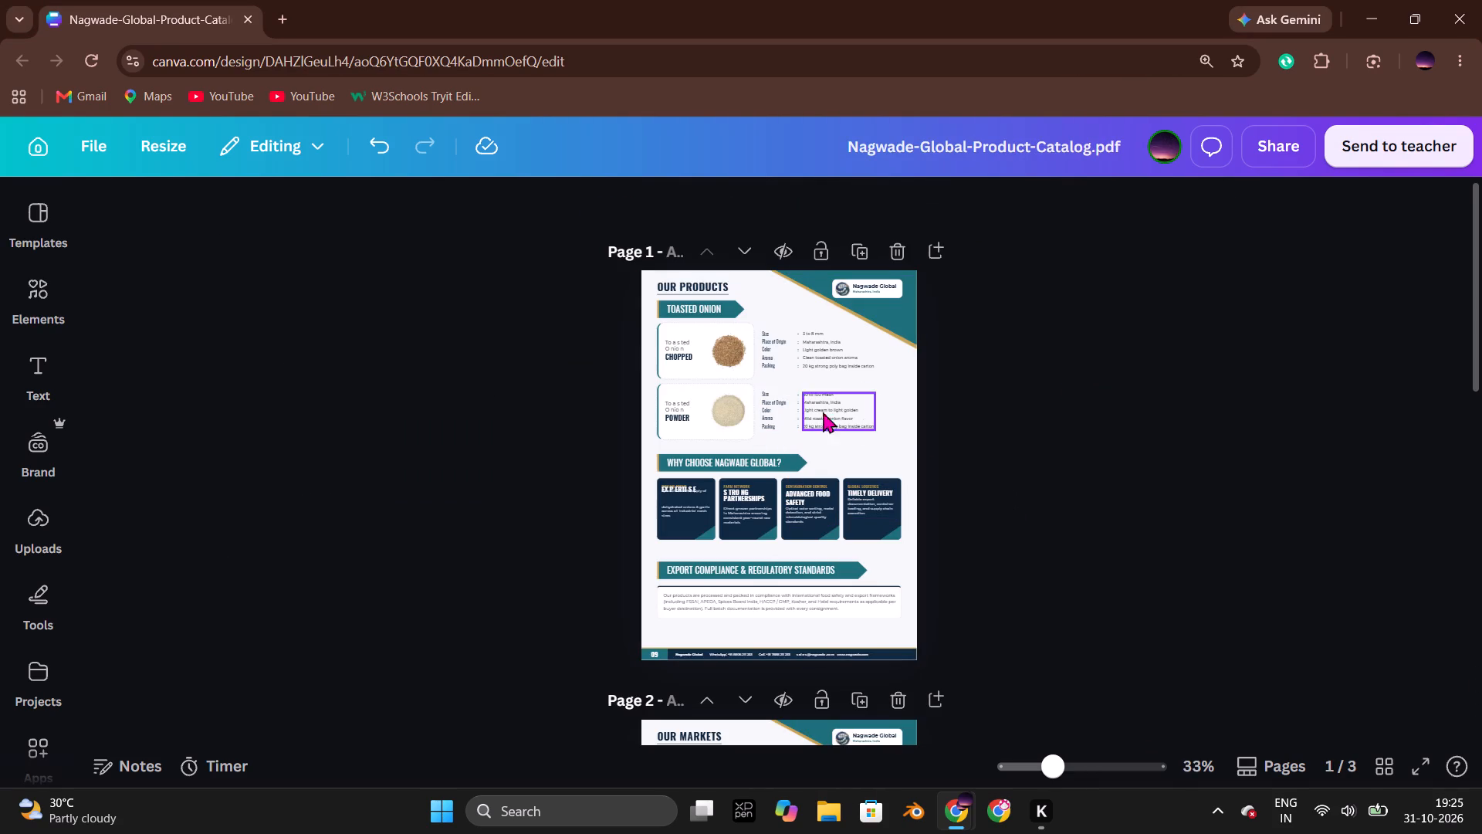
left_click(837, 411)
key("Delete")
left_click(818, 365)
key("Delete")
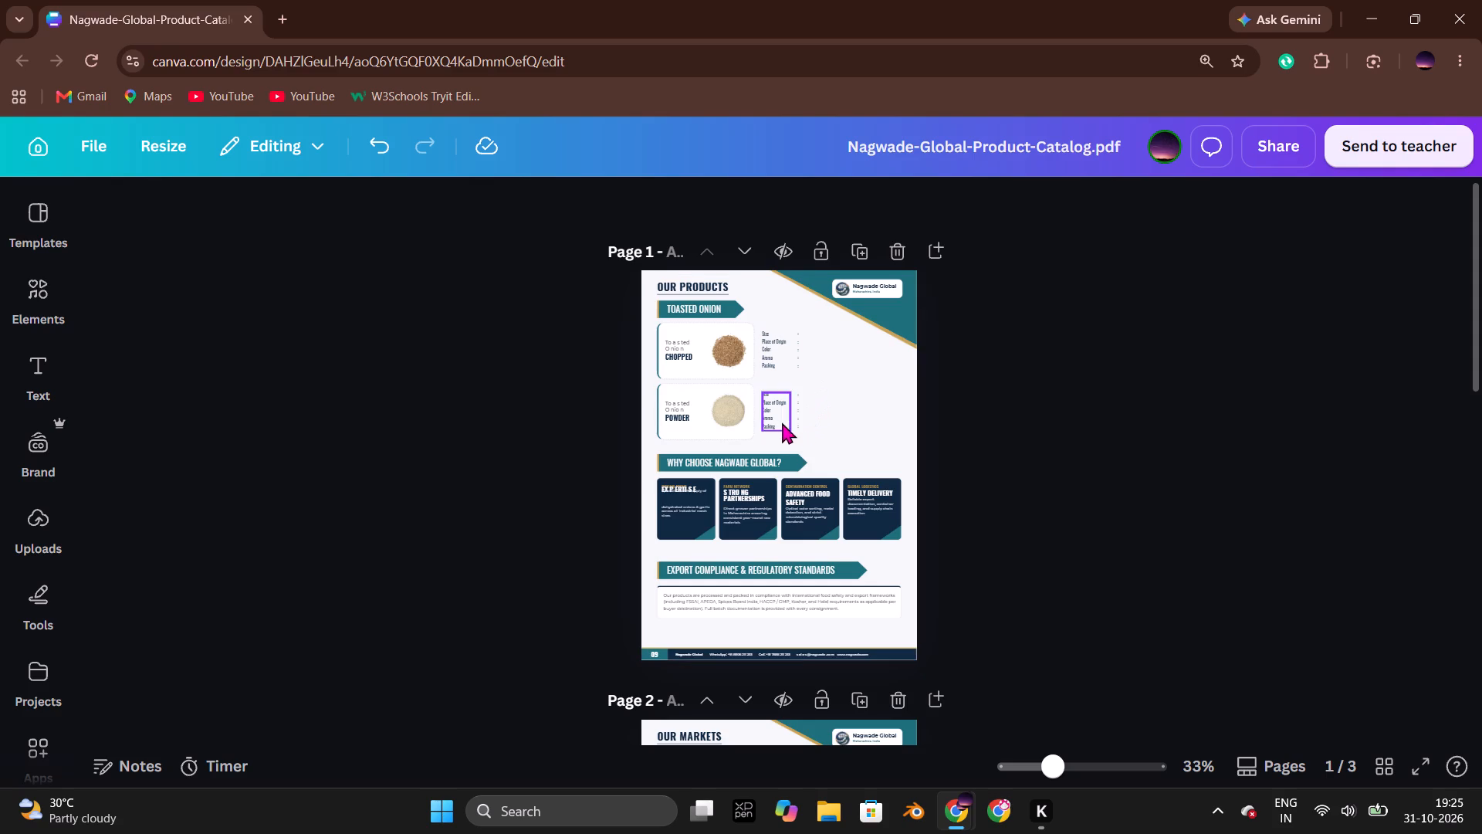
left_click(779, 421)
key("Delete")
left_click(777, 358)
key("Delete")
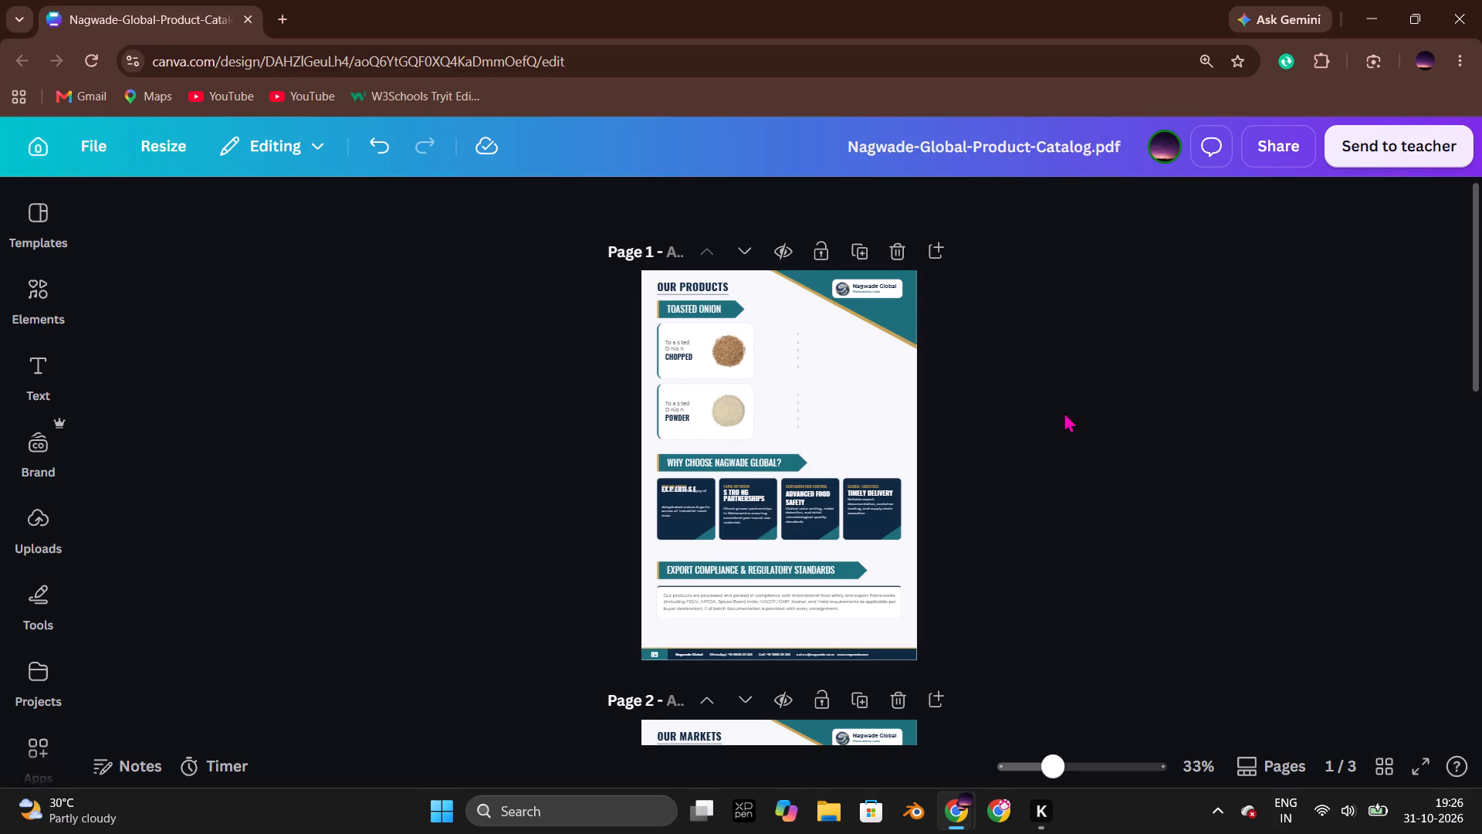
Delete the TOASTED ONION heading text from the teal banner on page 1 of the catalog.
left_click(702, 356)
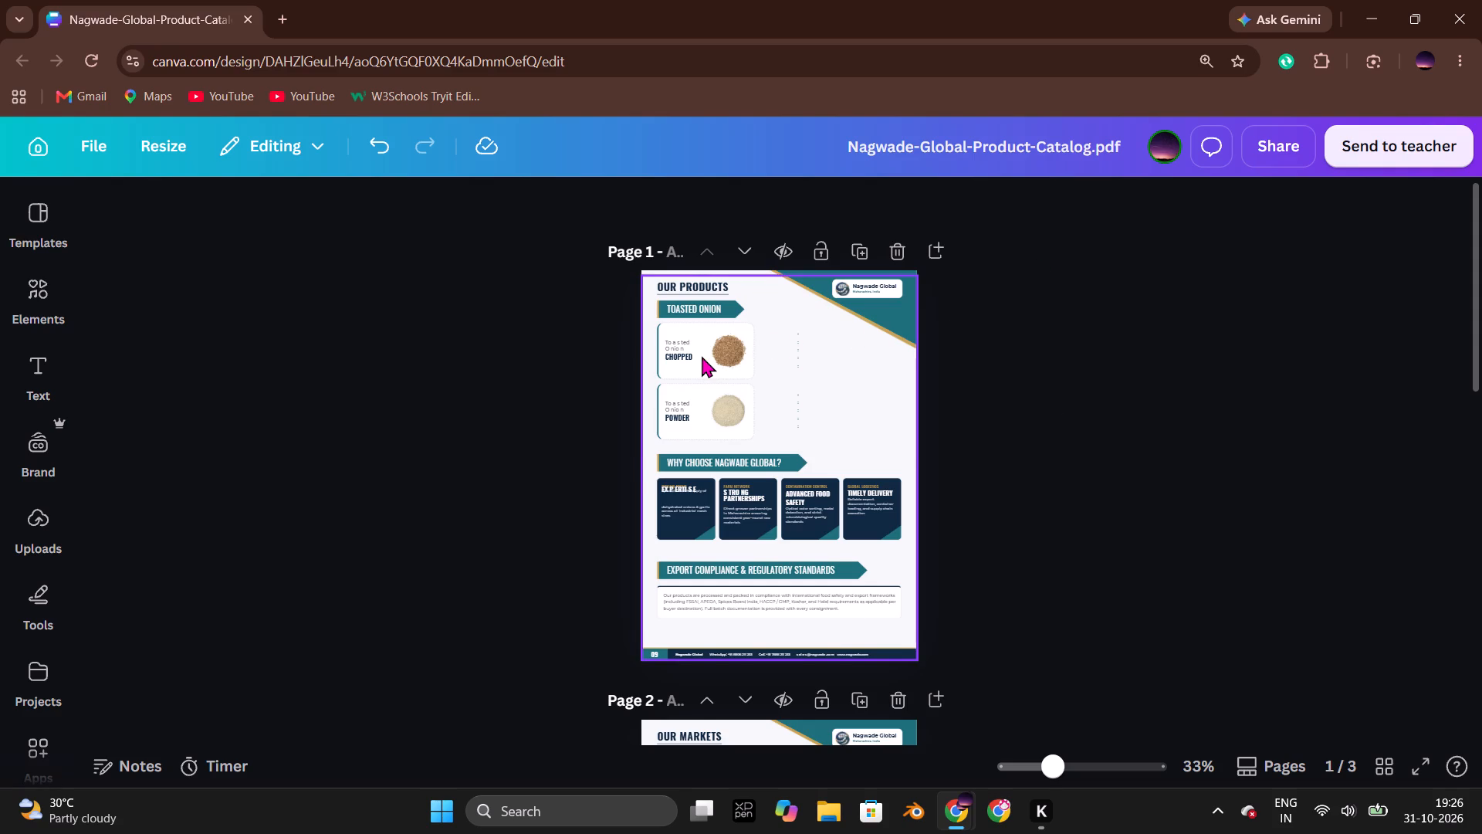
left_click(1043, 367)
left_click(710, 310)
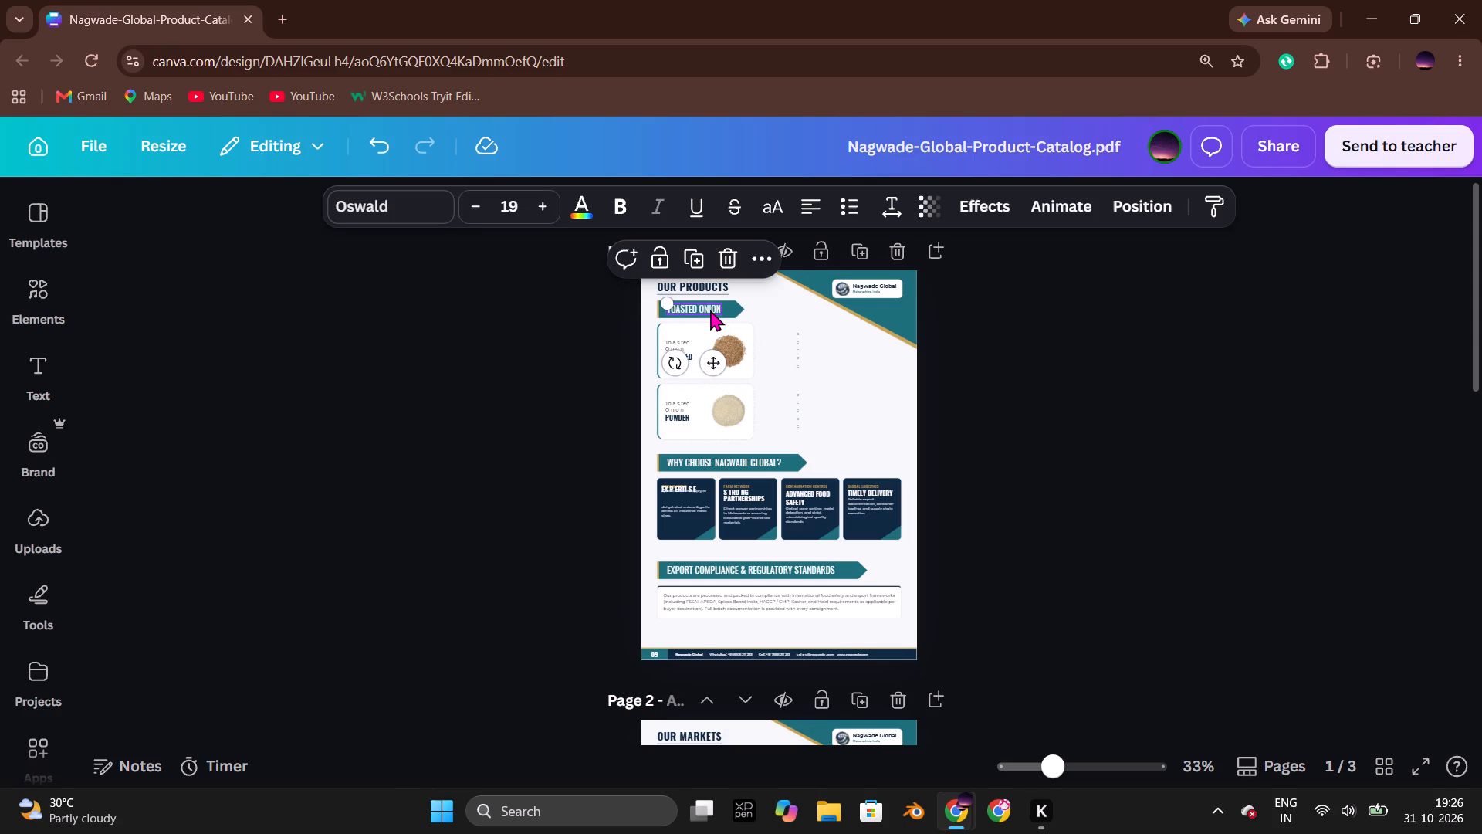
key("Delete")
Copy the catalog's page 1 artwork image with the onion product cards and paste it onto page 8 of the NILAI PRODUCT BROCHURE.
left_click(717, 306)
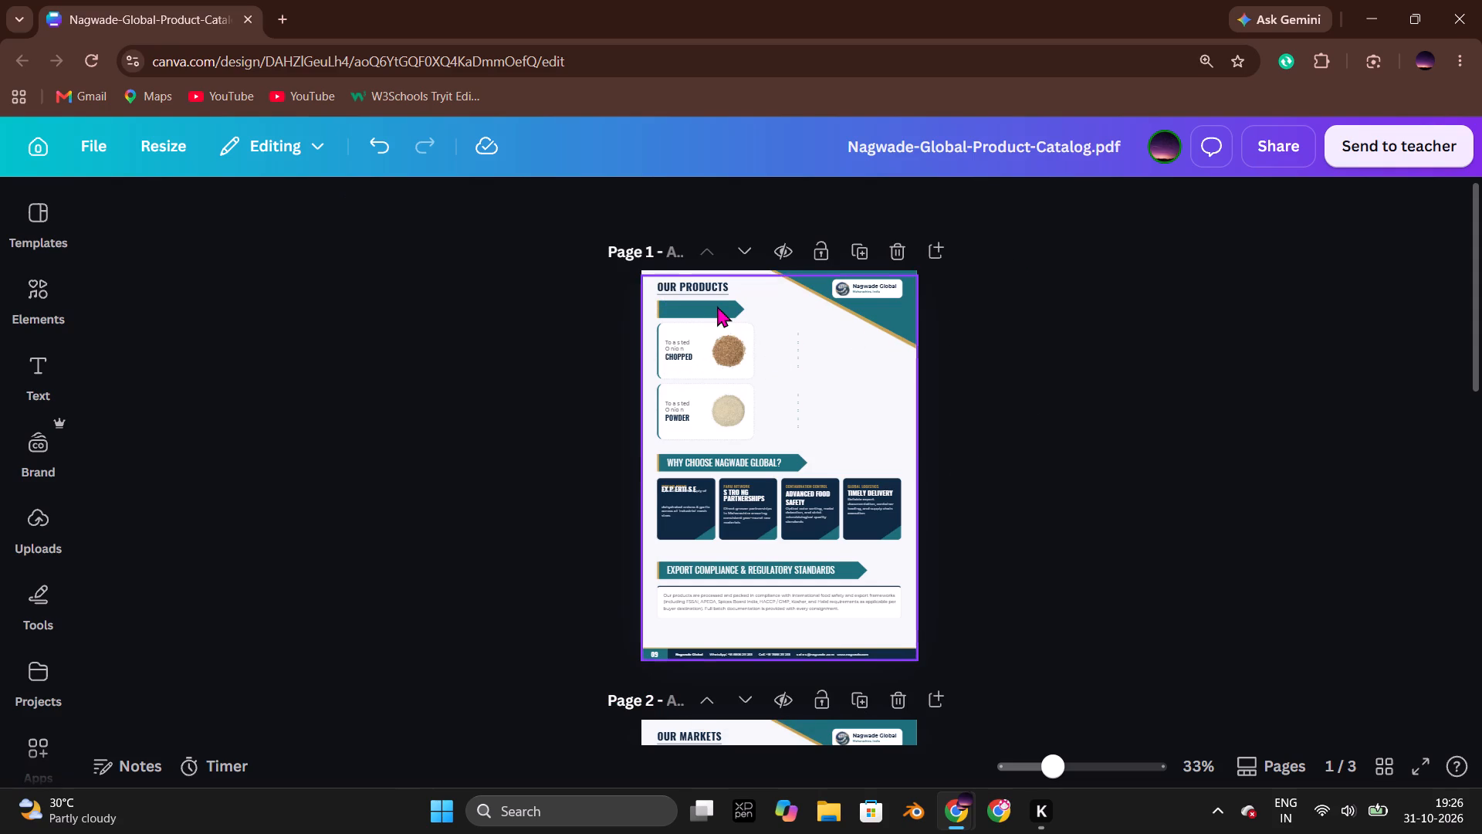
left_click(1104, 398)
left_click(908, 439)
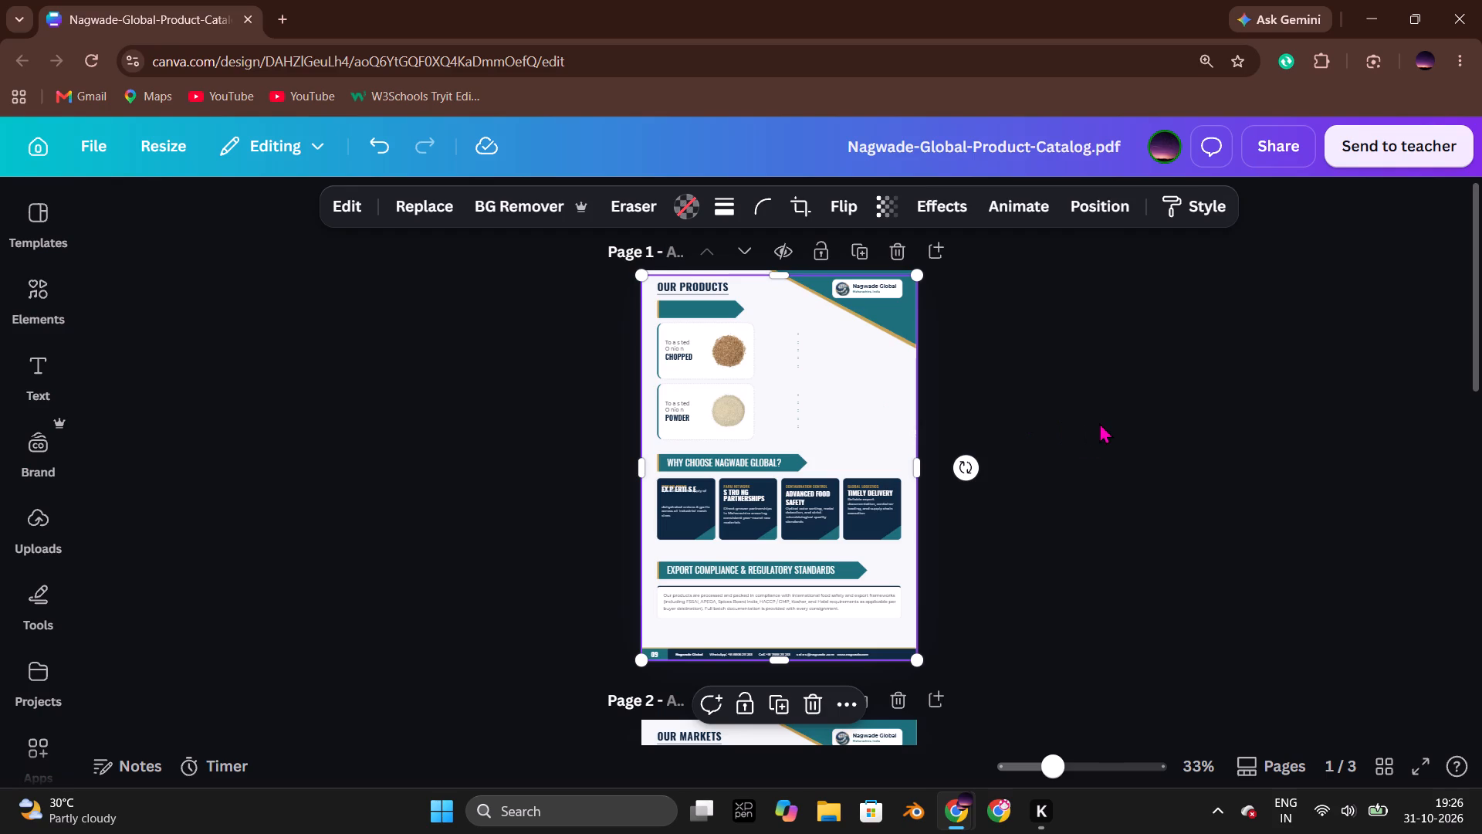
left_click(1081, 462)
left_click(853, 392)
key("ctrl+c")
key("alt+Tab")
left_click(905, 451)
key("ctrl+v")
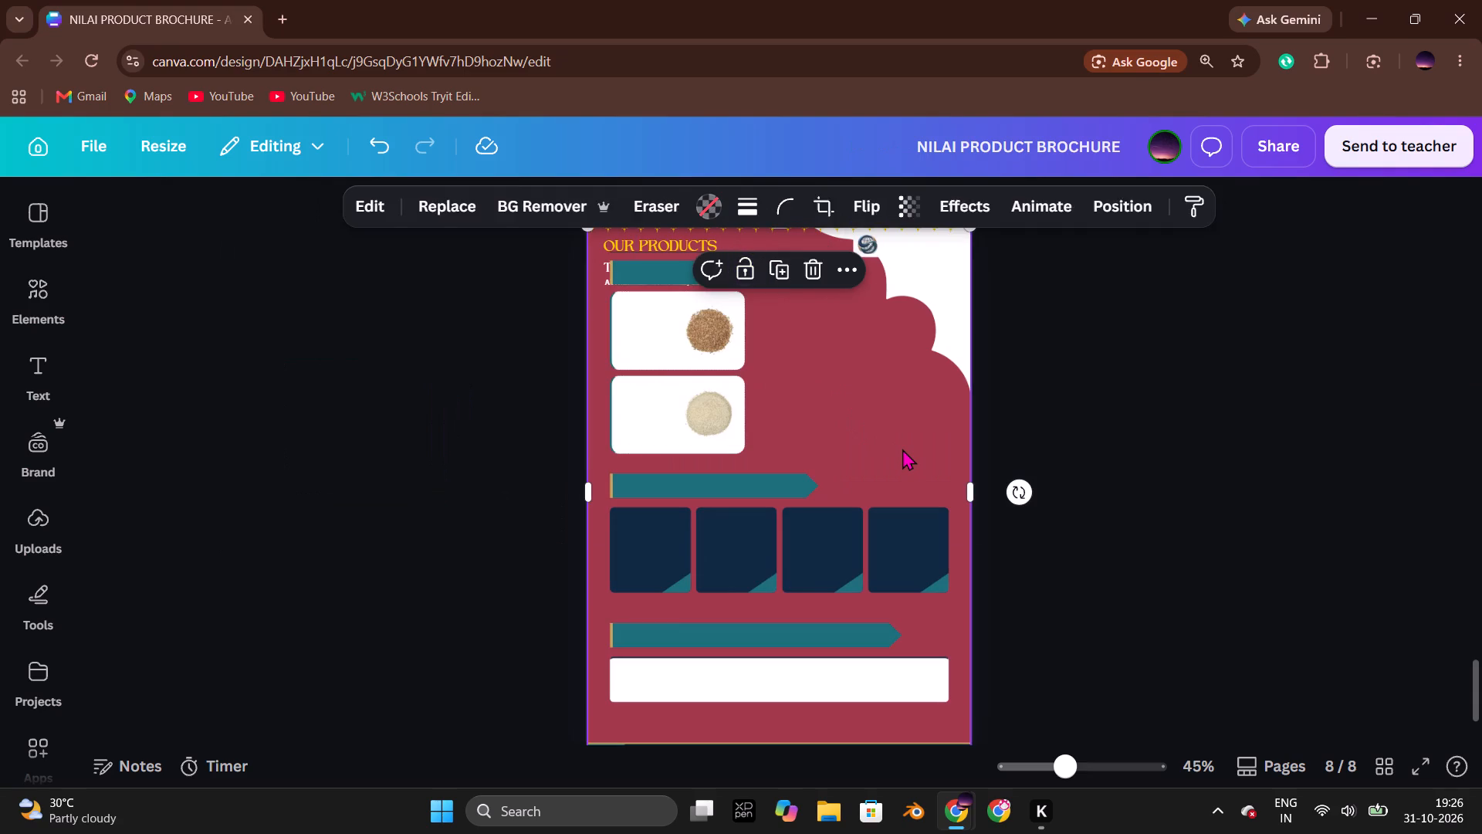
left_click(1169, 456)
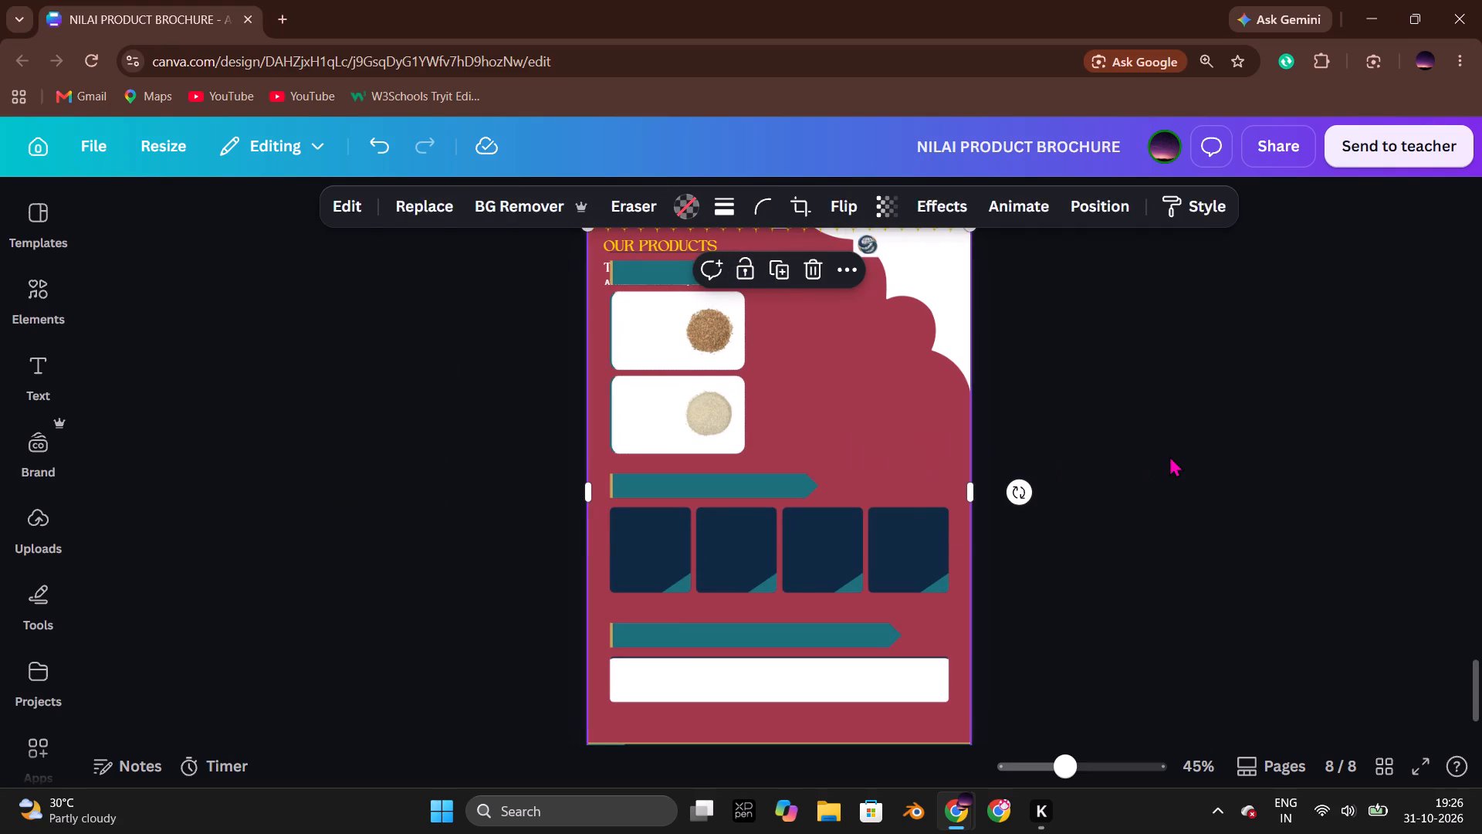
Erase the top teal banner and thin line above the product cards from the pasted image using the Pixel Eraser.
left_click(902, 497)
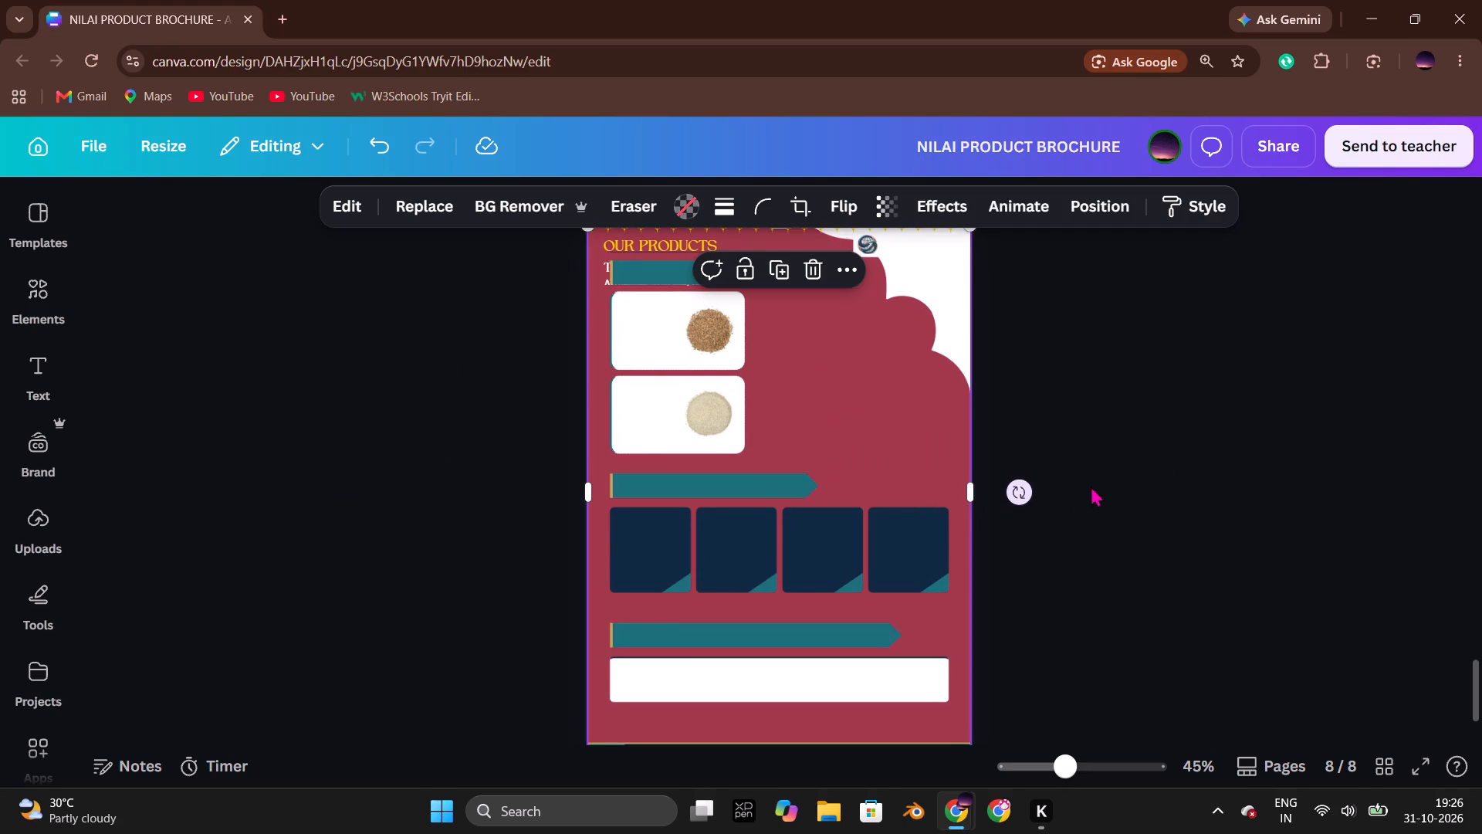
left_click(634, 206)
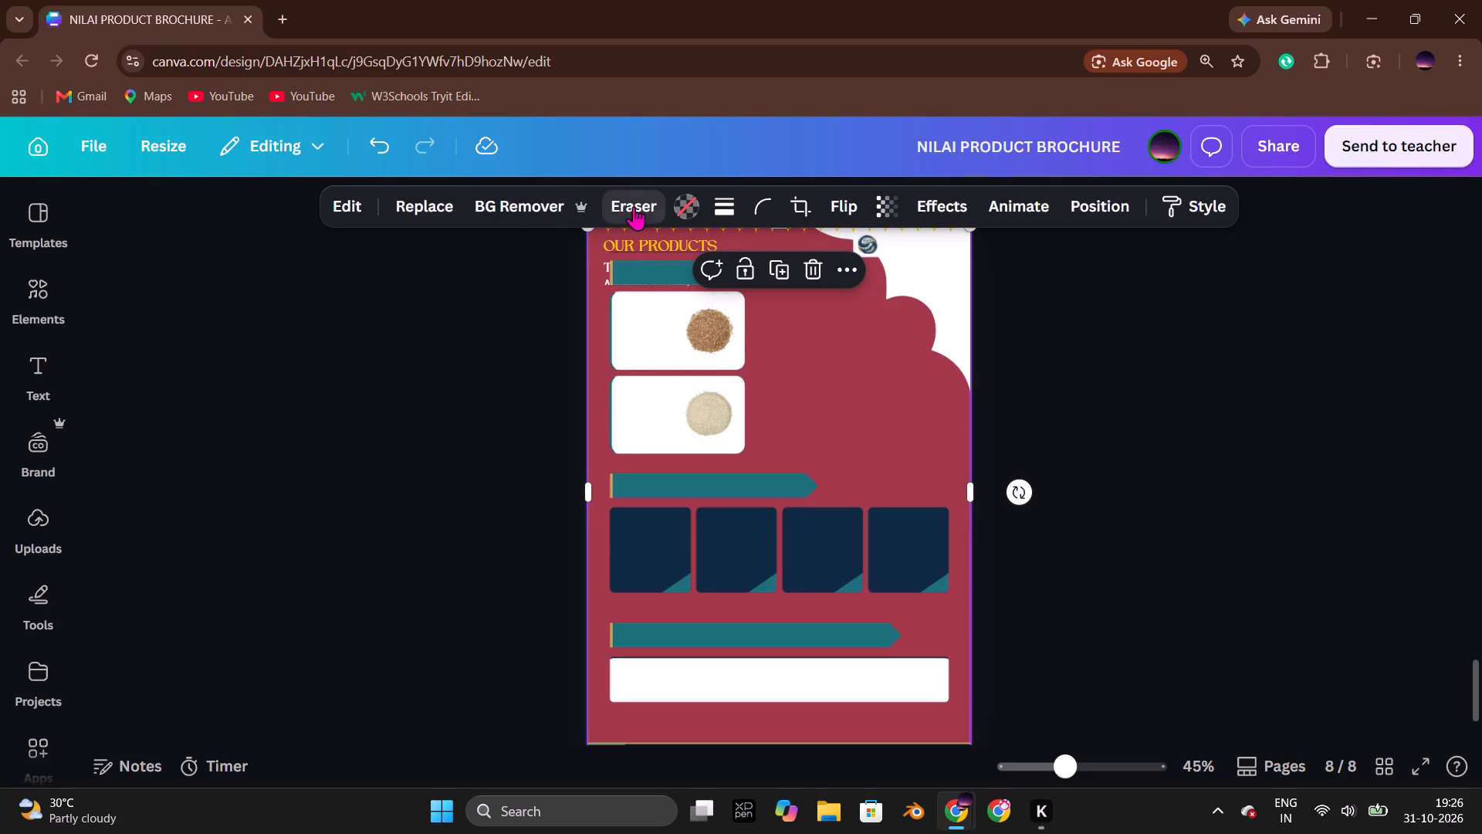
left_click(645, 308)
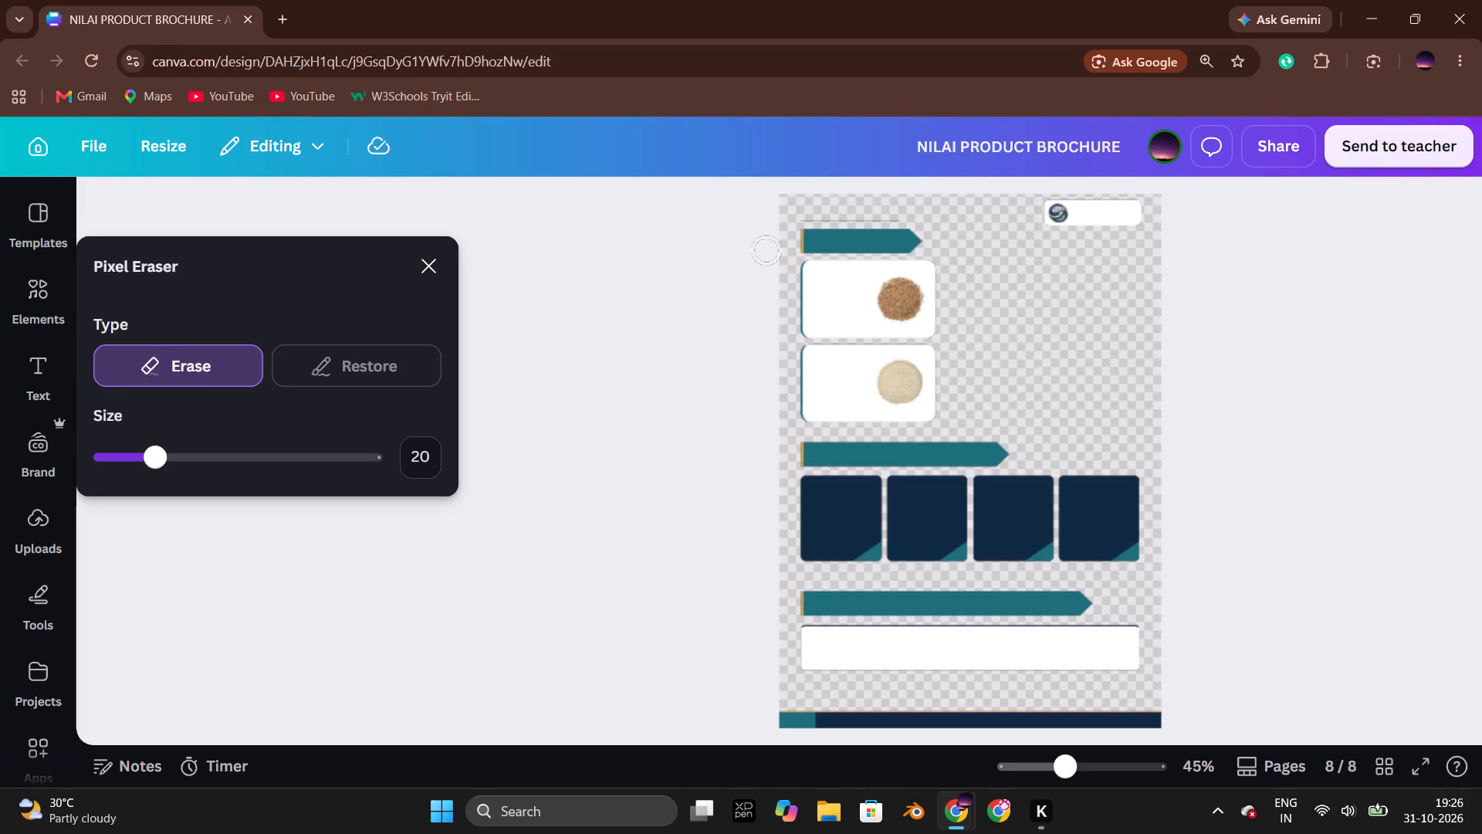
left_click_drag(799, 222, 809, 239)
left_click_drag(809, 239, 878, 240)
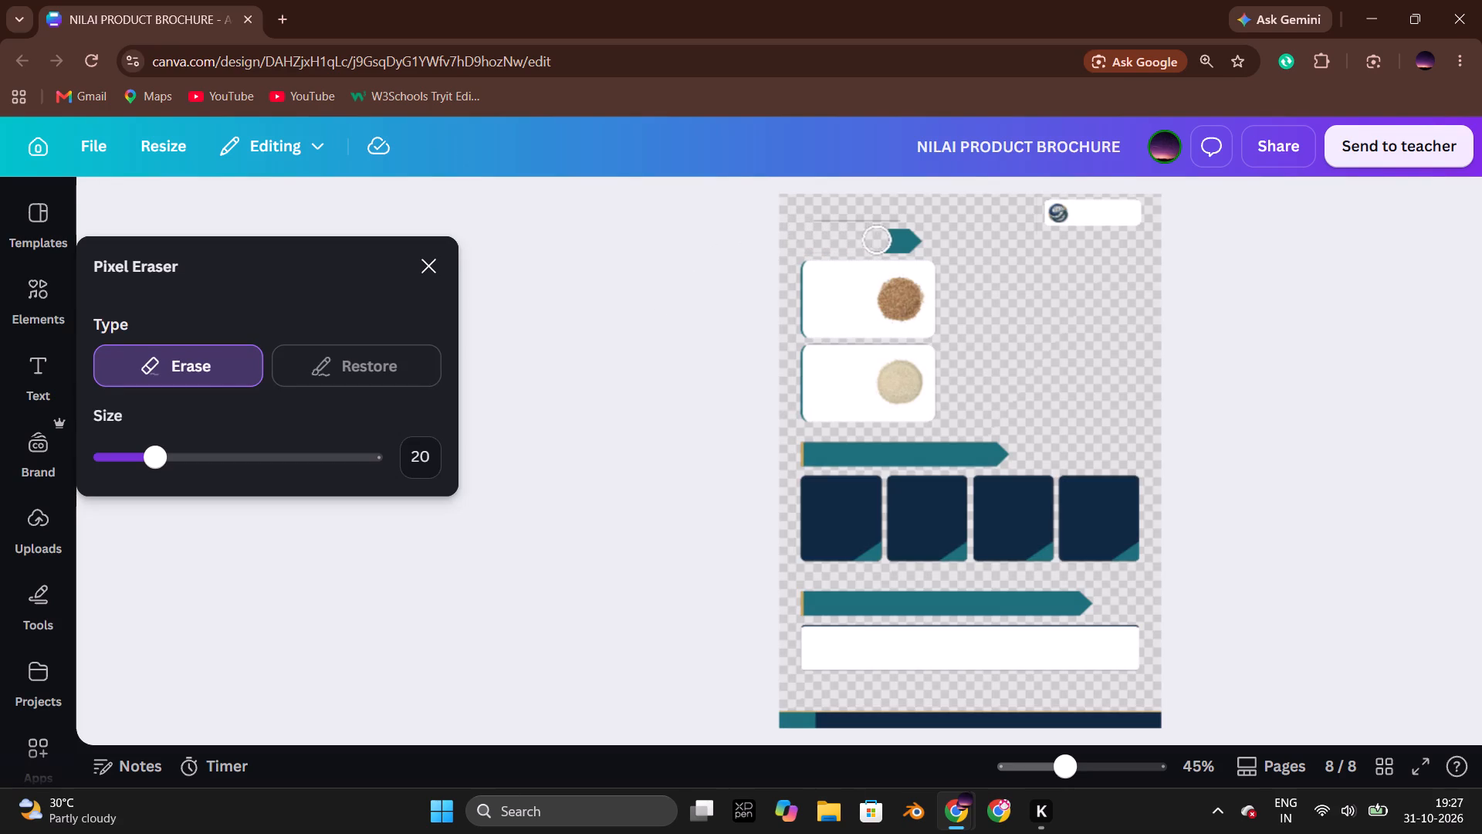
left_click_drag(878, 240, 766, 228)
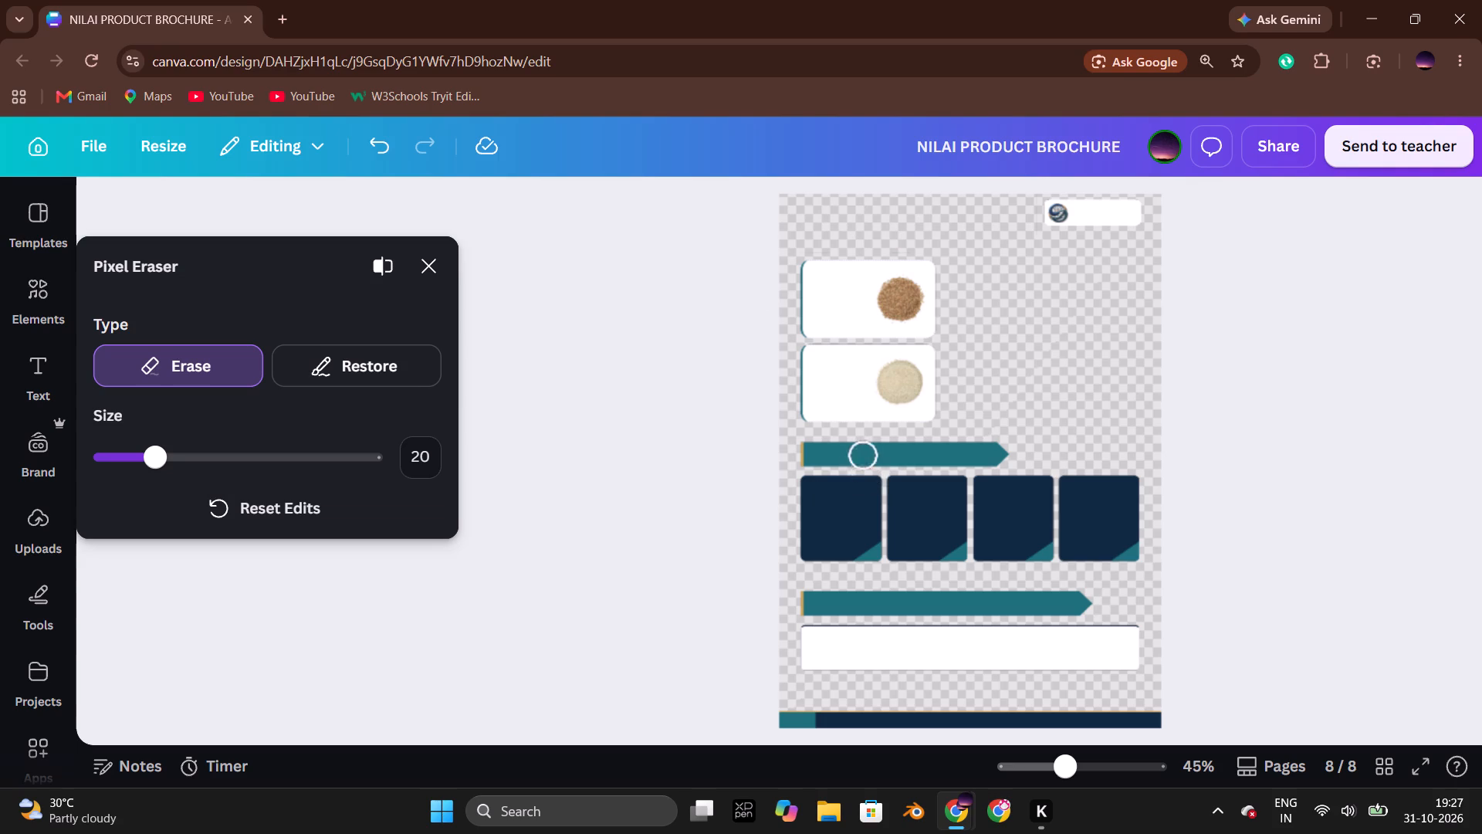
Set the eraser size to 43 and erase the middle and lower banners, four dark boxes, white text box and footer strip.
left_click_drag(156, 453, 187, 460)
left_click(215, 471)
left_click_drag(868, 488, 884, 561)
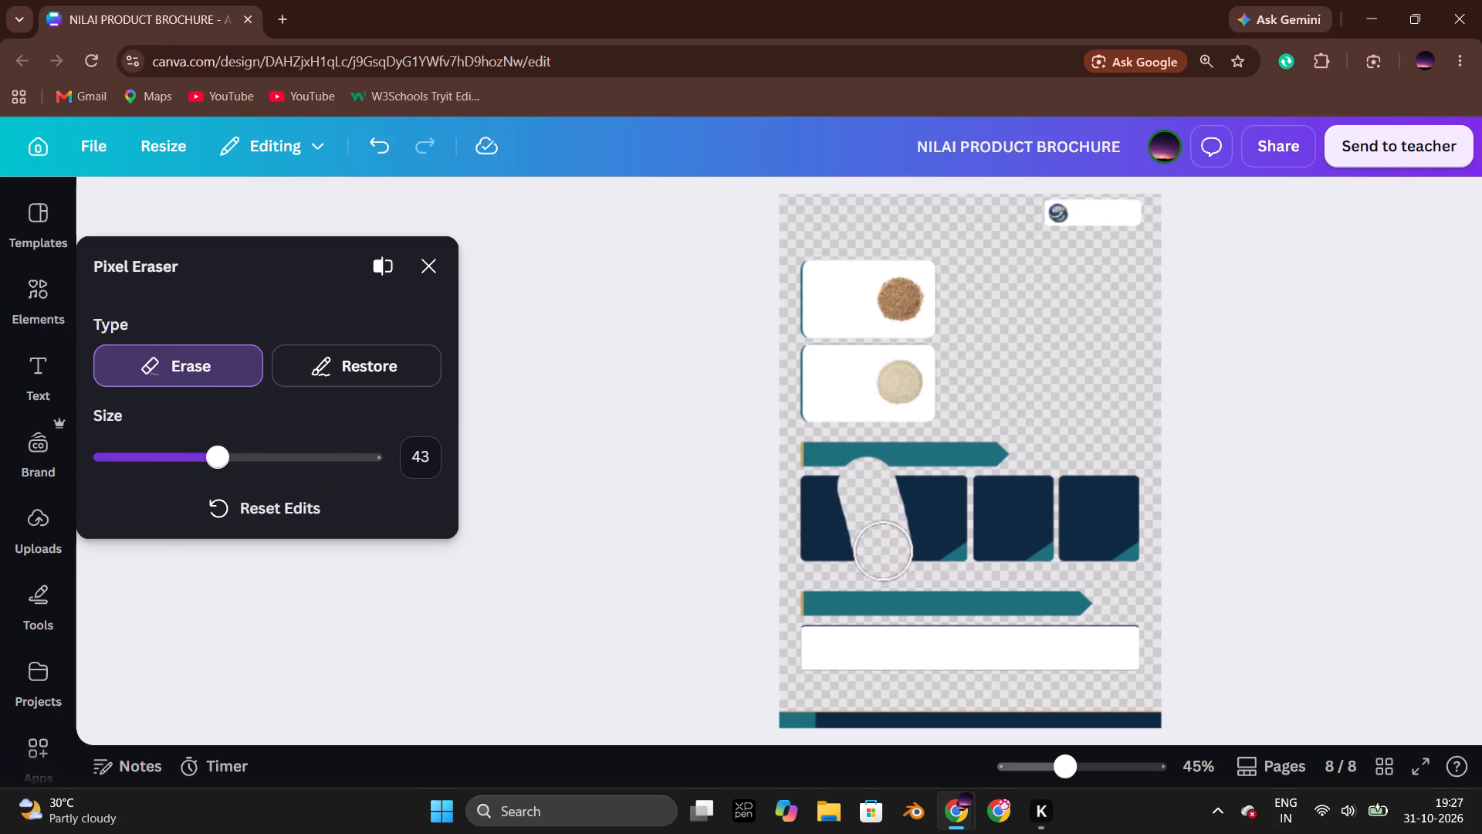
left_click_drag(884, 561, 856, 510)
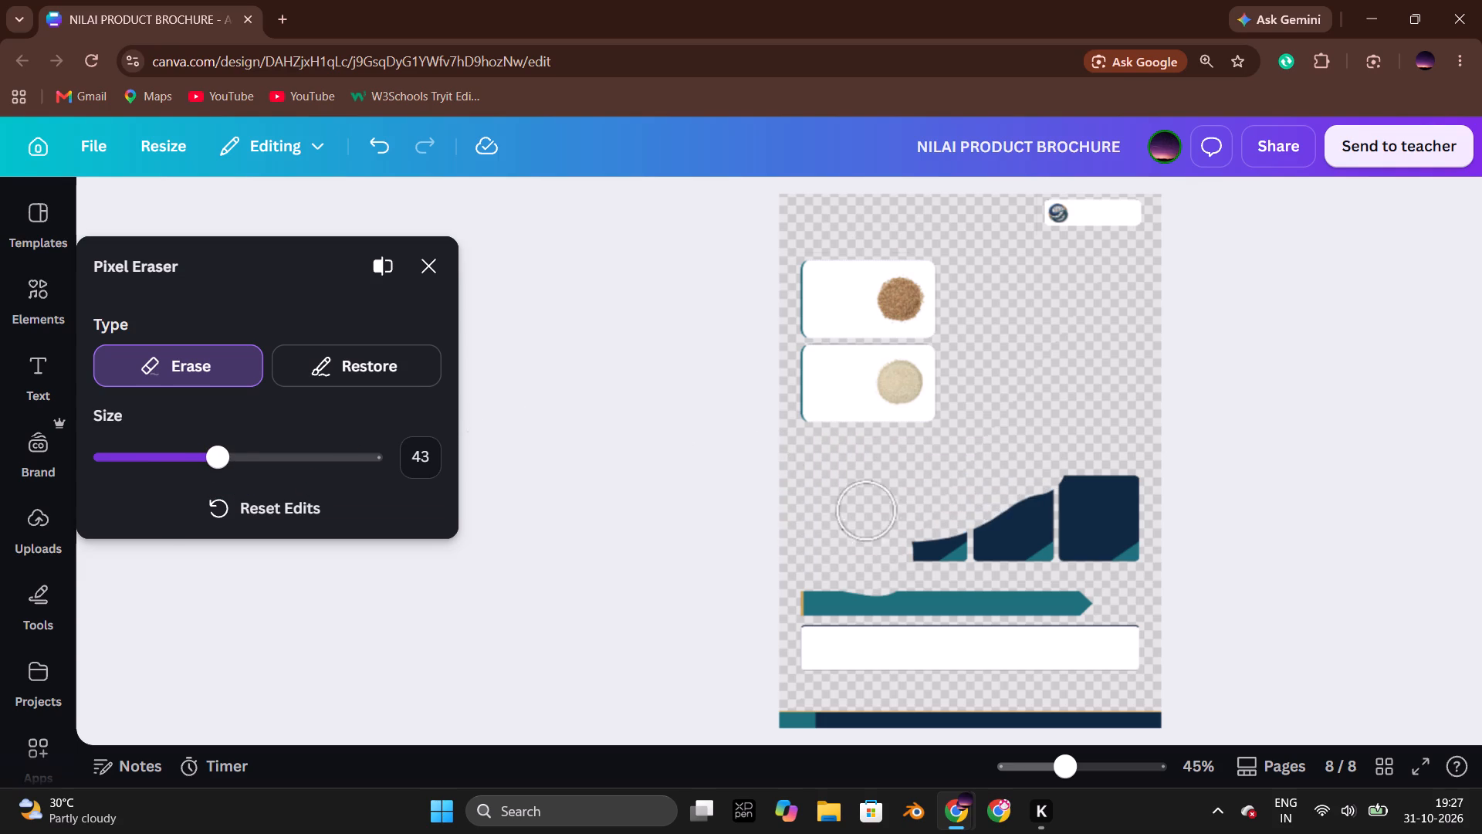
left_click_drag(856, 510, 1122, 500)
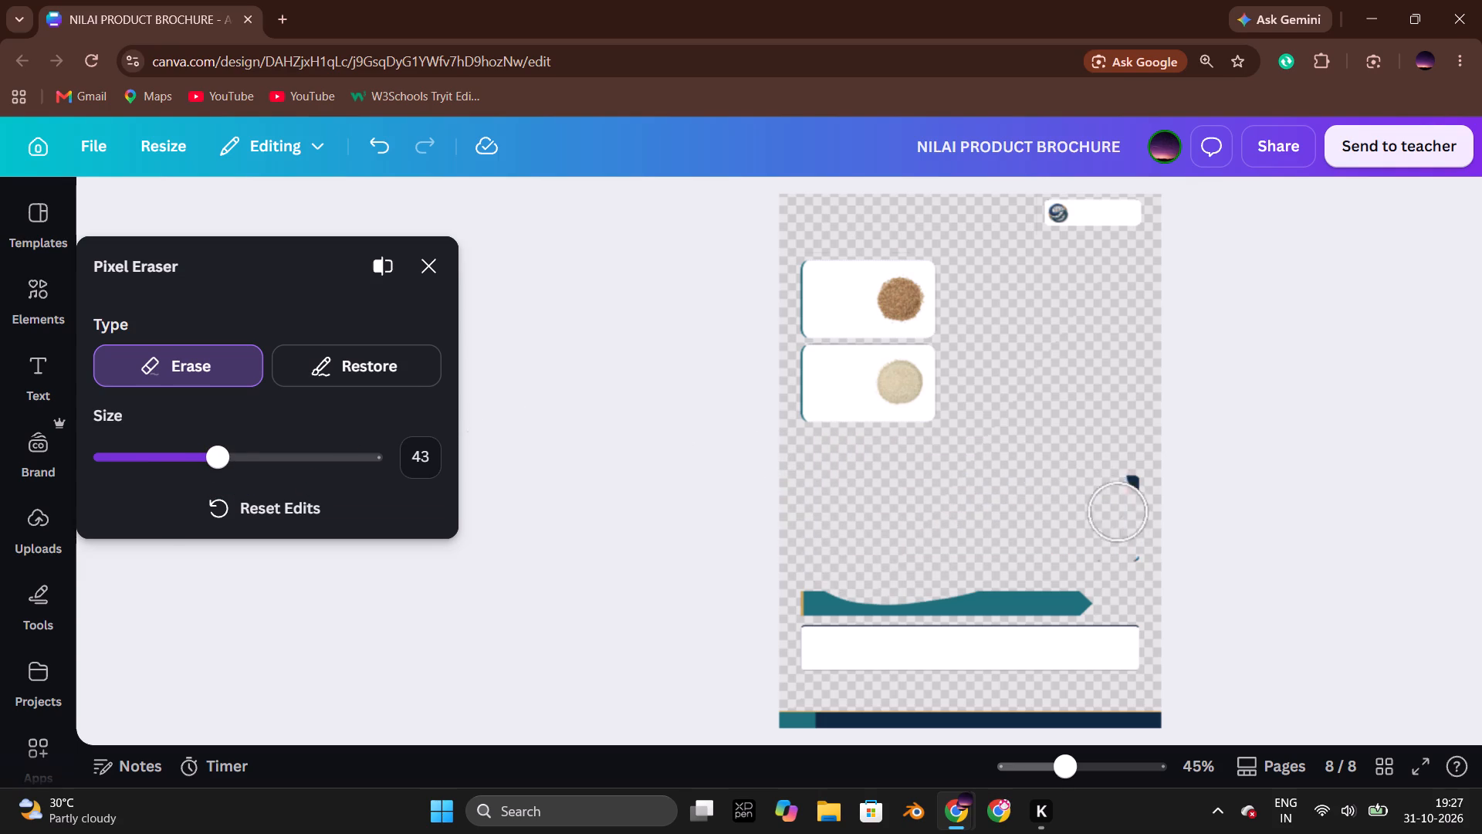
left_click_drag(1122, 500, 802, 628)
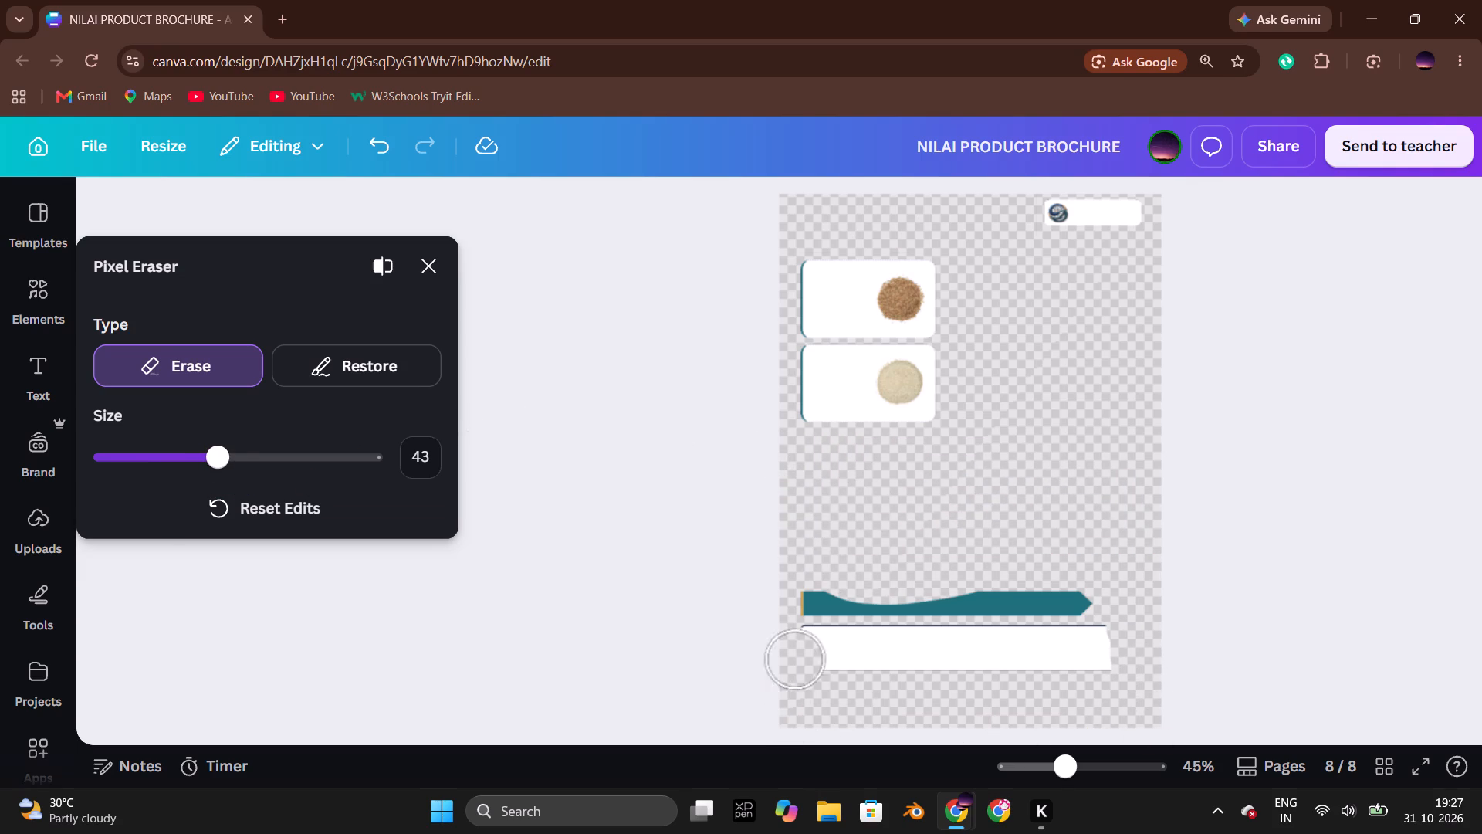
left_click_drag(802, 628, 1103, 644)
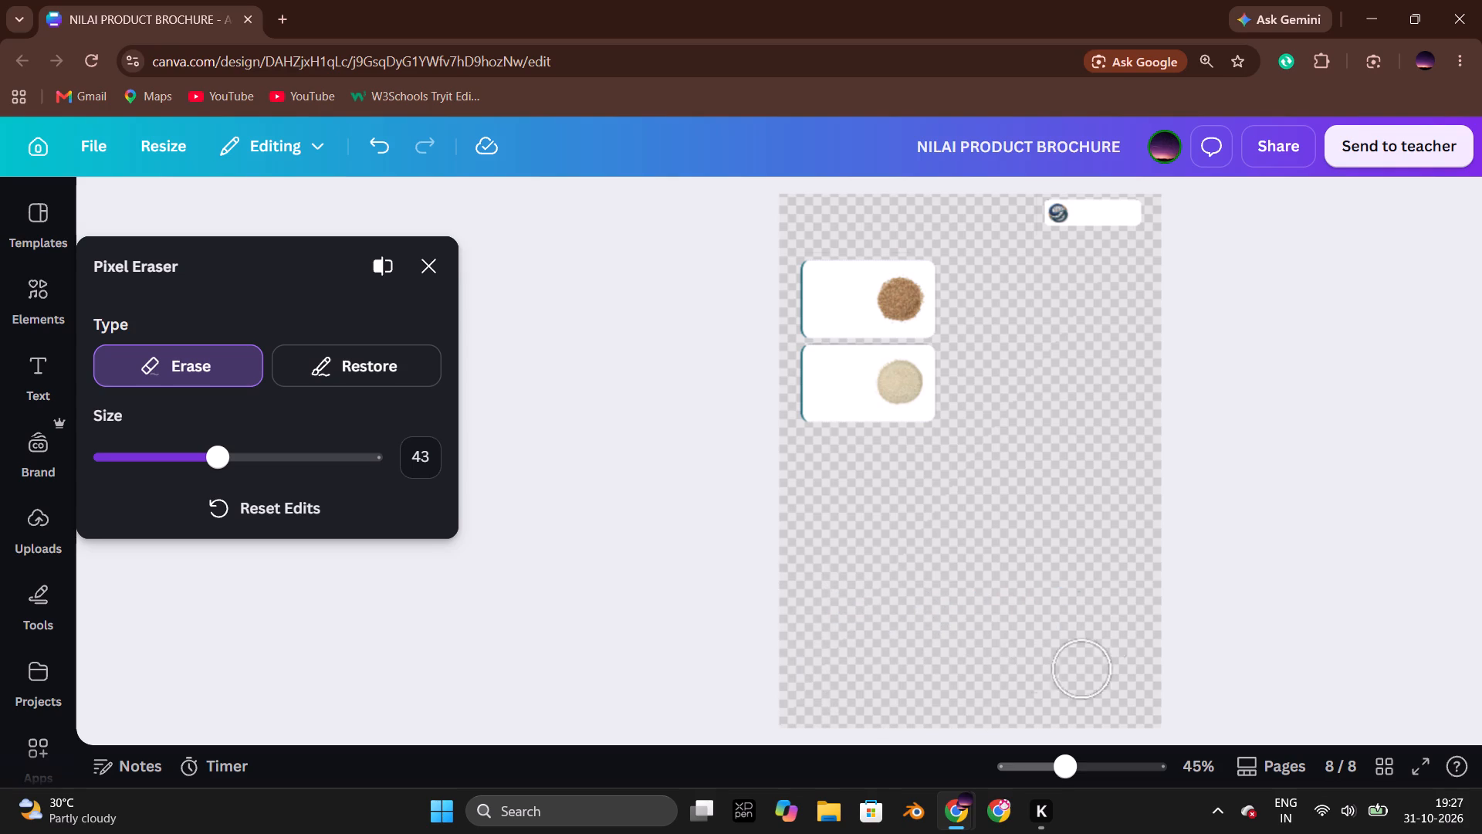
left_click_drag(1103, 644, 1054, 634)
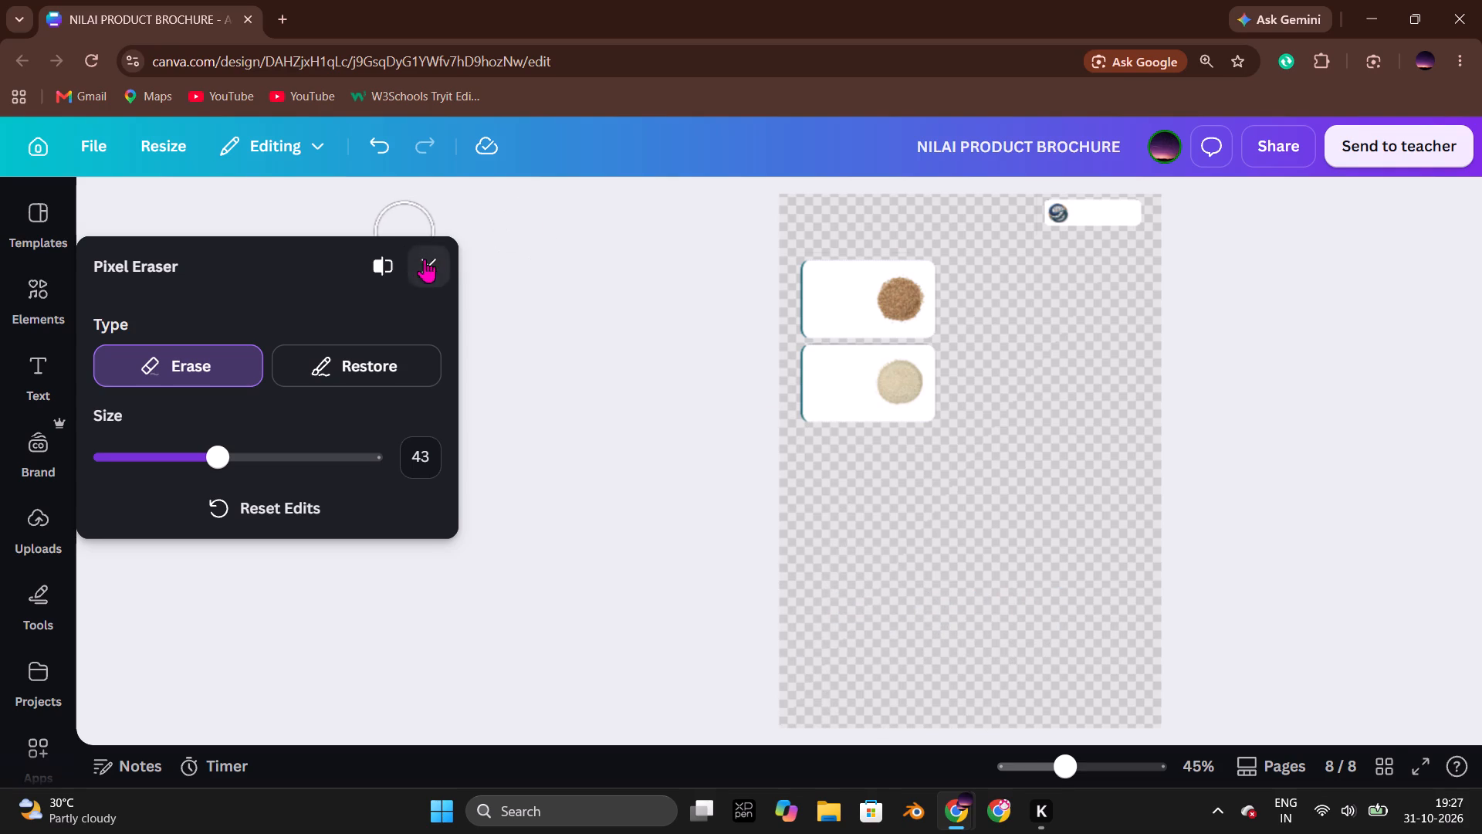
left_click(425, 259)
left_click(1141, 436)
Upscale the pasted product card image on page 8.
left_click(709, 392)
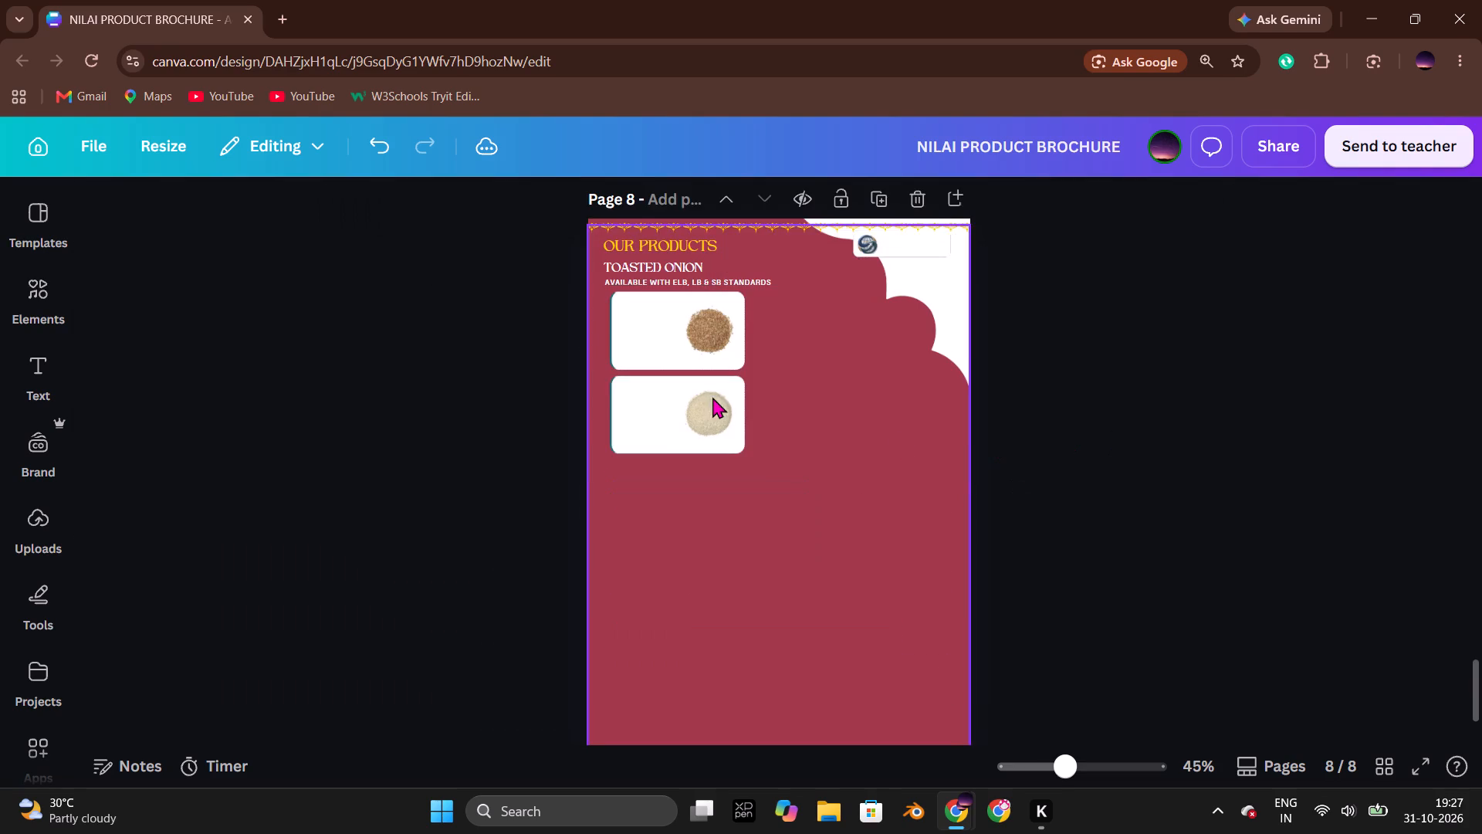
left_click(370, 209)
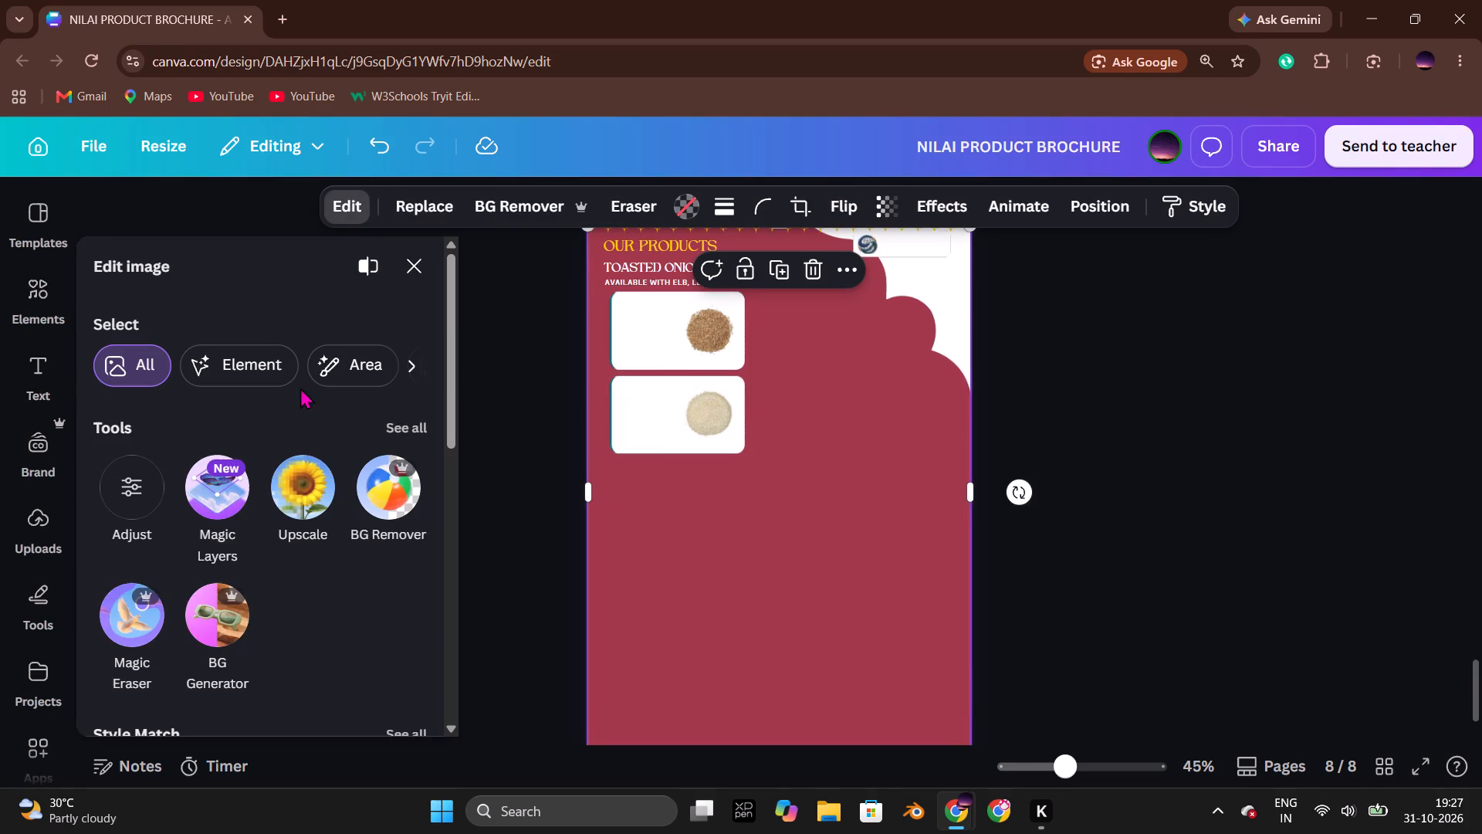
left_click(309, 506)
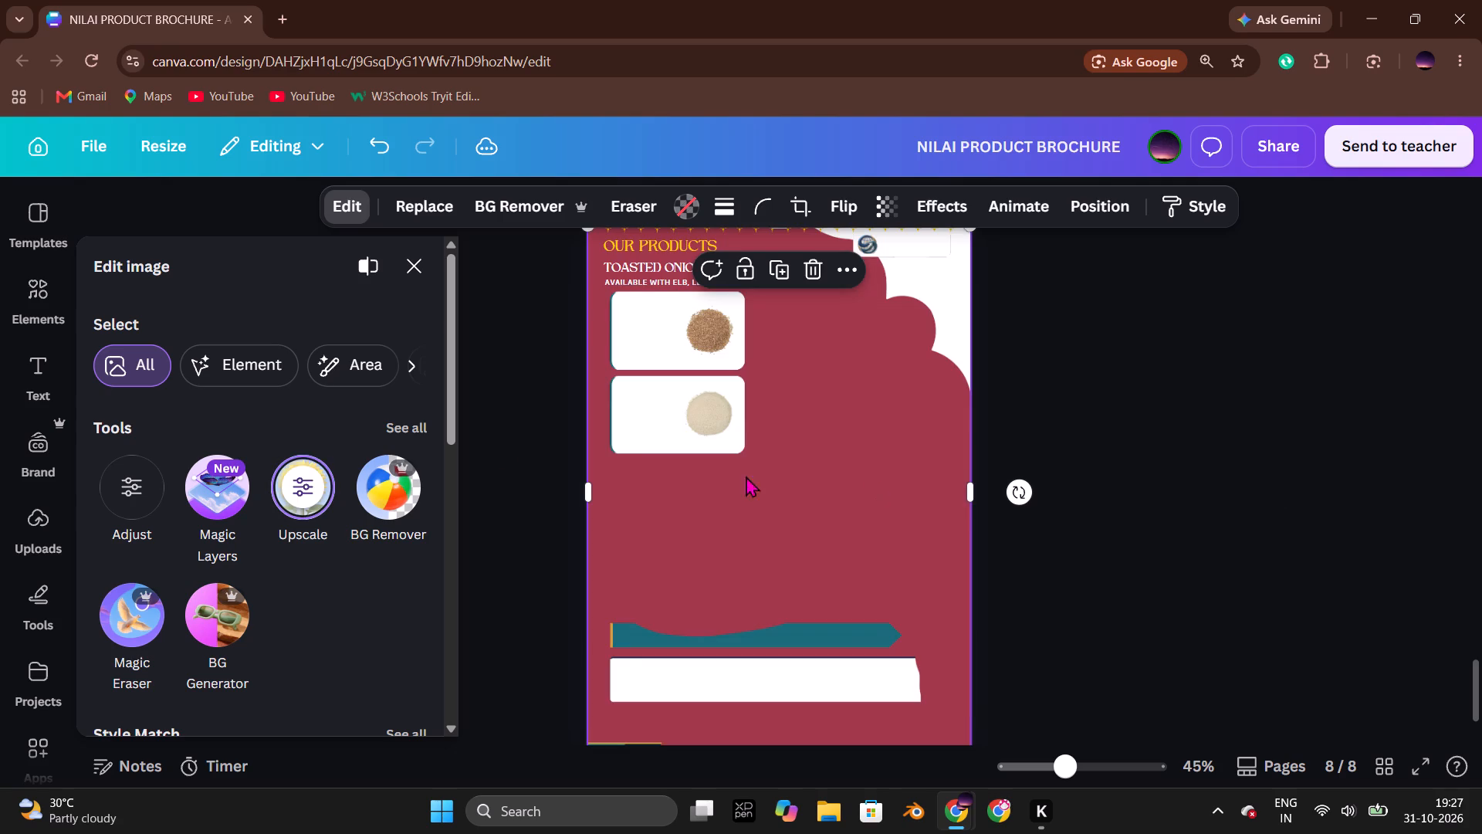
left_click(1094, 518)
Erase the remaining lower teal banner, white text box and footer strip from the upscaled image with the Pixel Eraser.
left_click(841, 503)
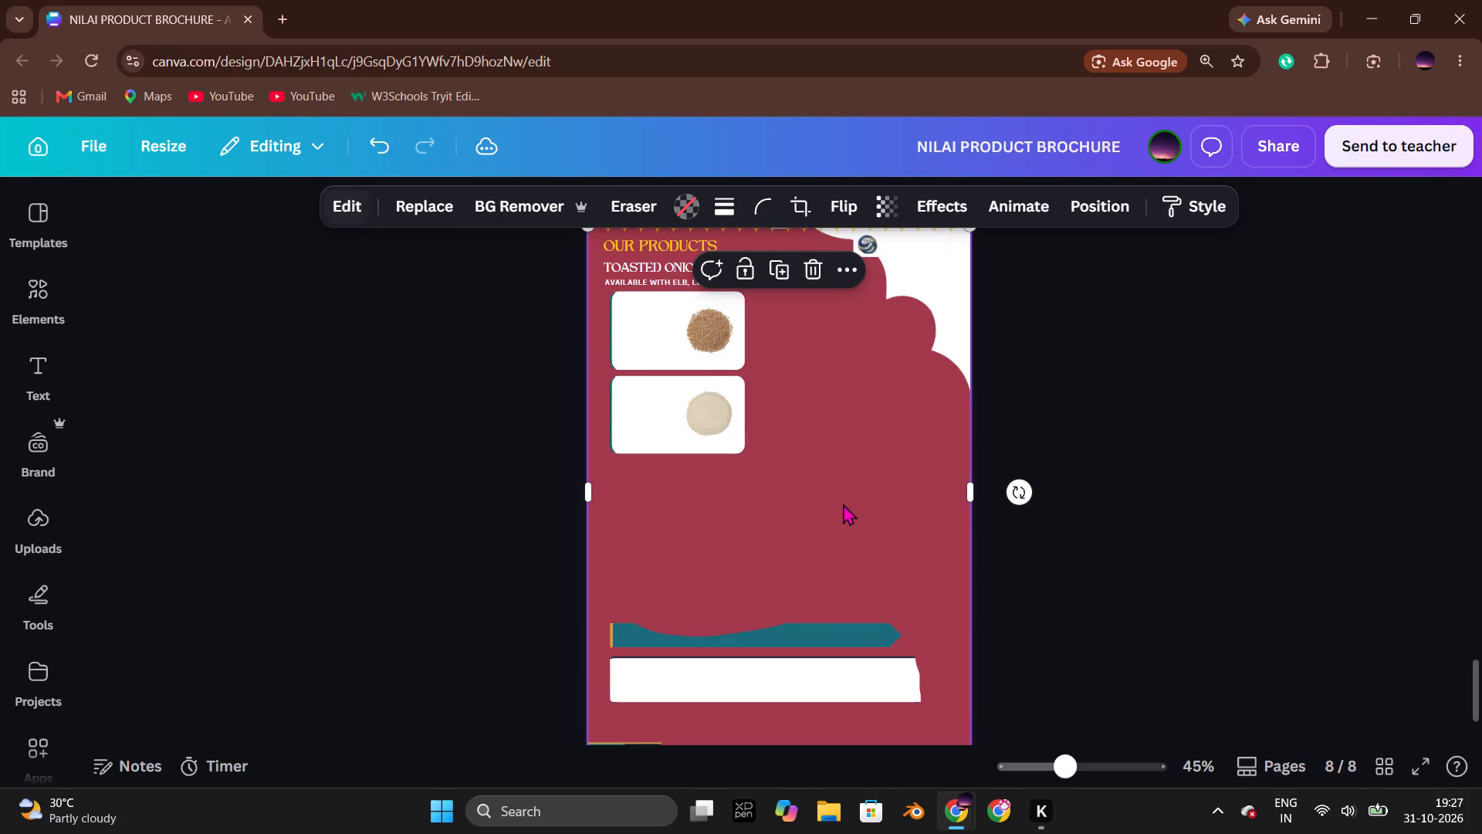
left_click(1145, 450)
left_click(782, 449)
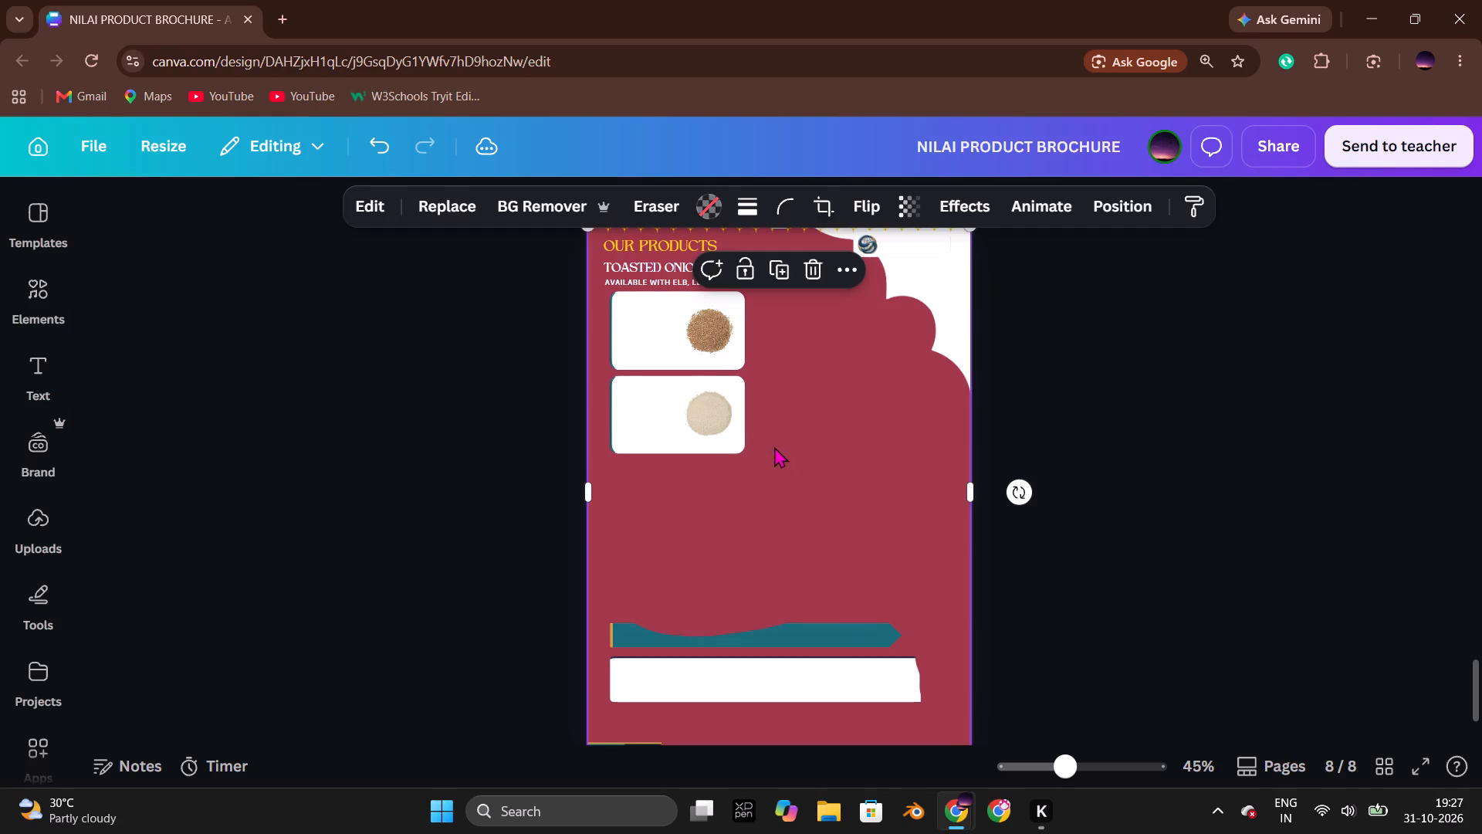
left_click(645, 208)
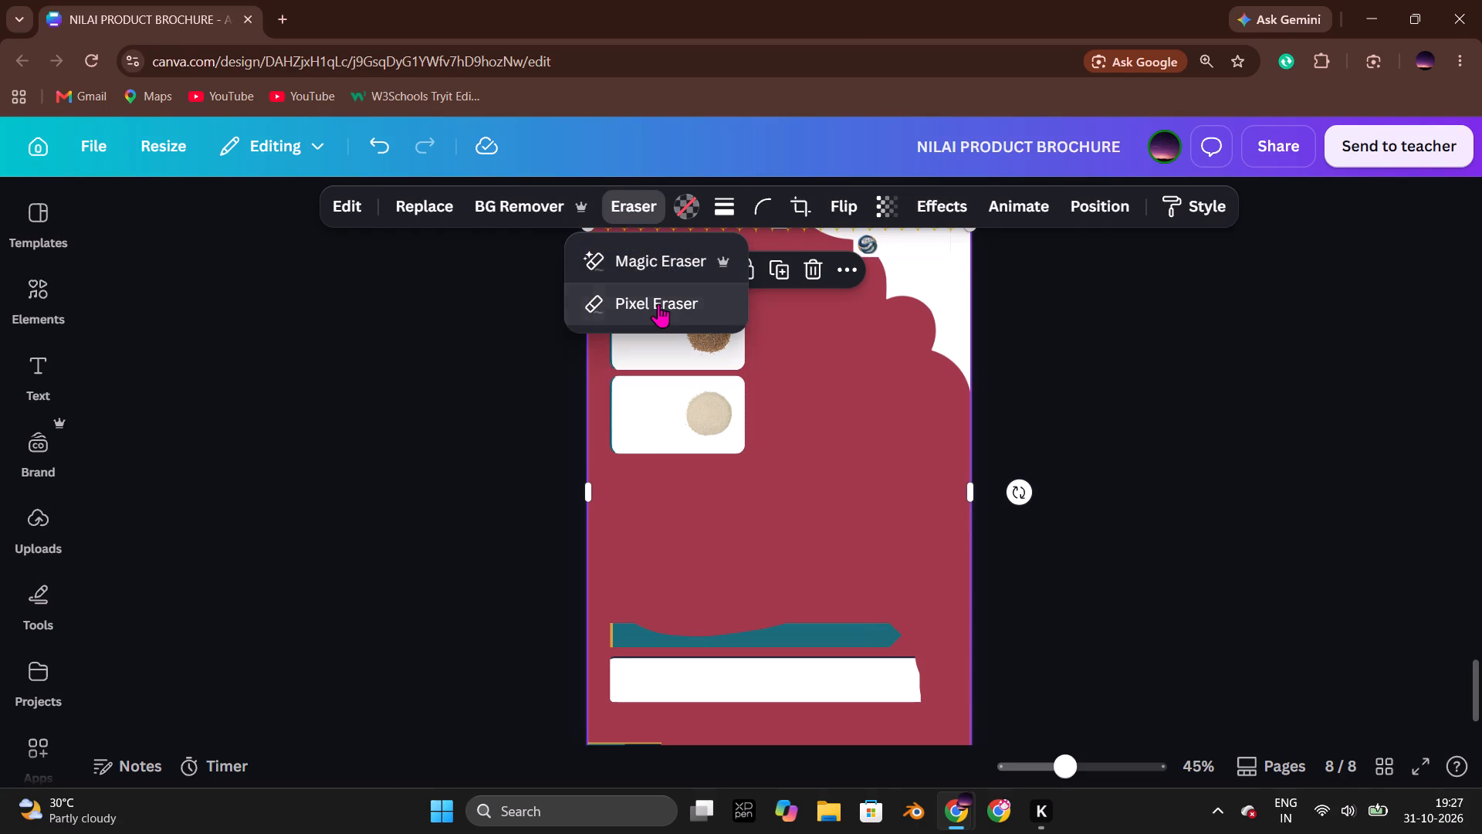
left_click(658, 303)
left_click_drag(843, 631, 806, 582)
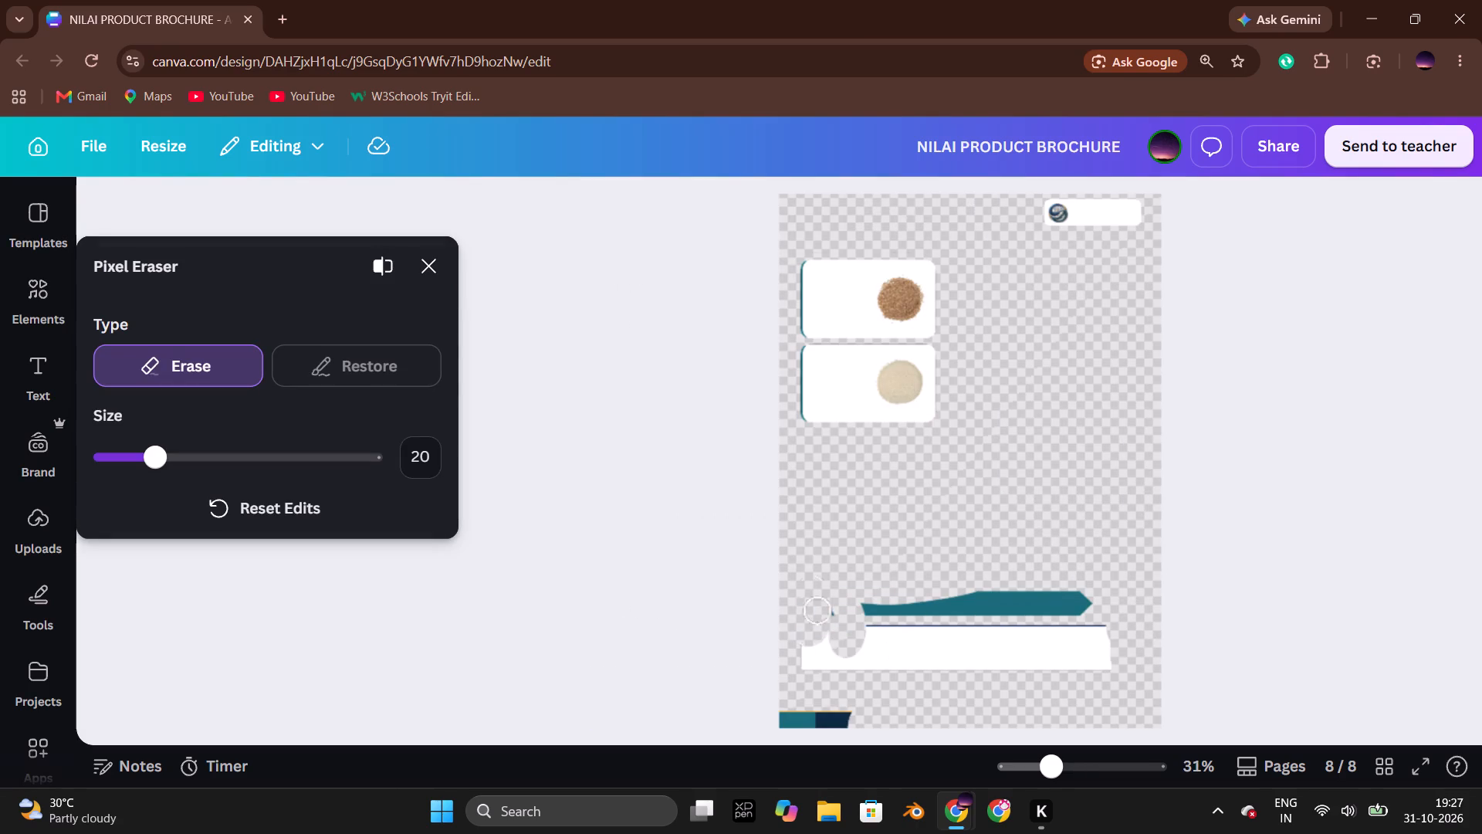
left_click_drag(806, 582, 906, 619)
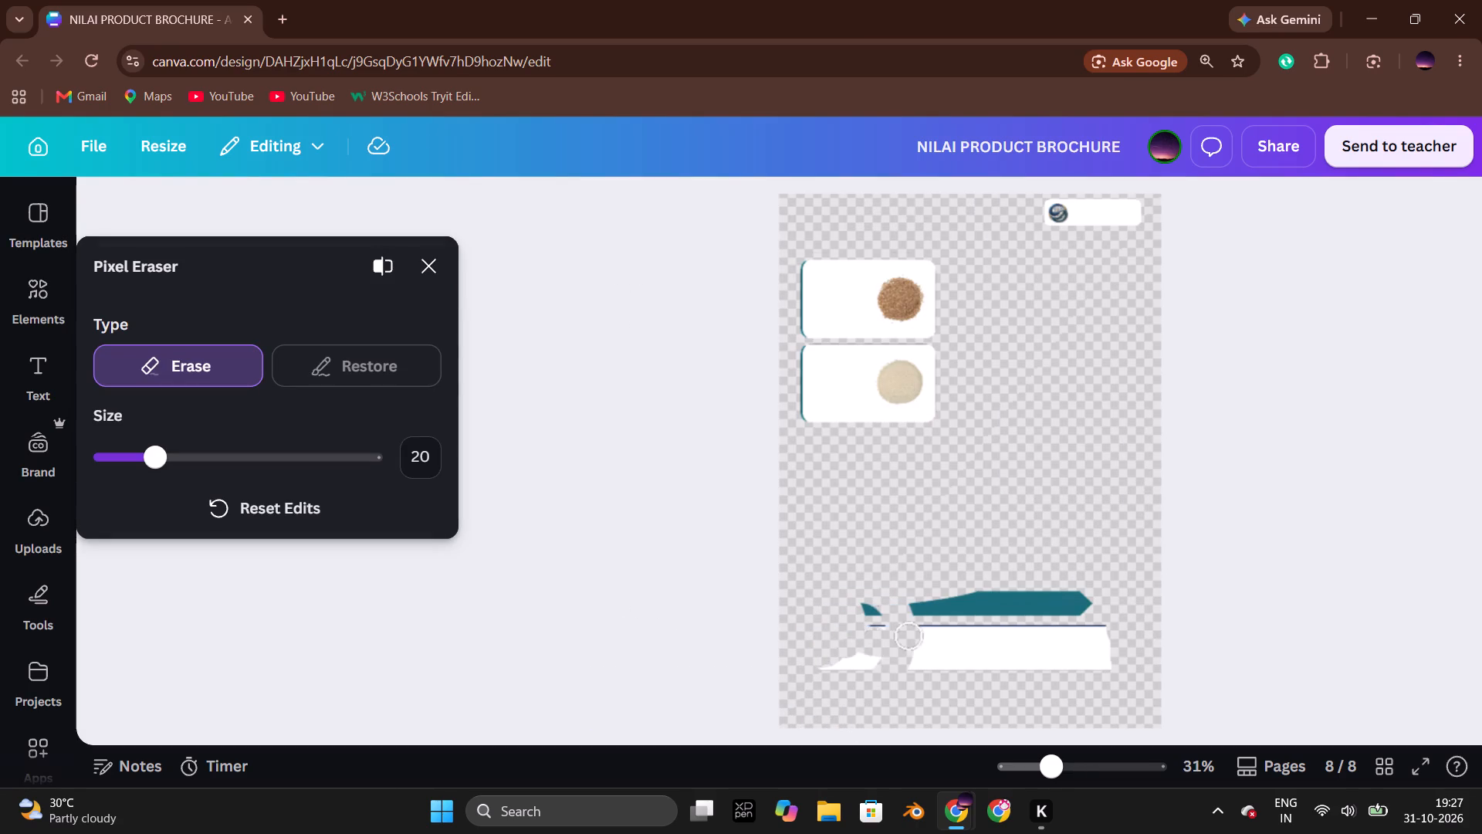
left_click_drag(906, 619, 884, 647)
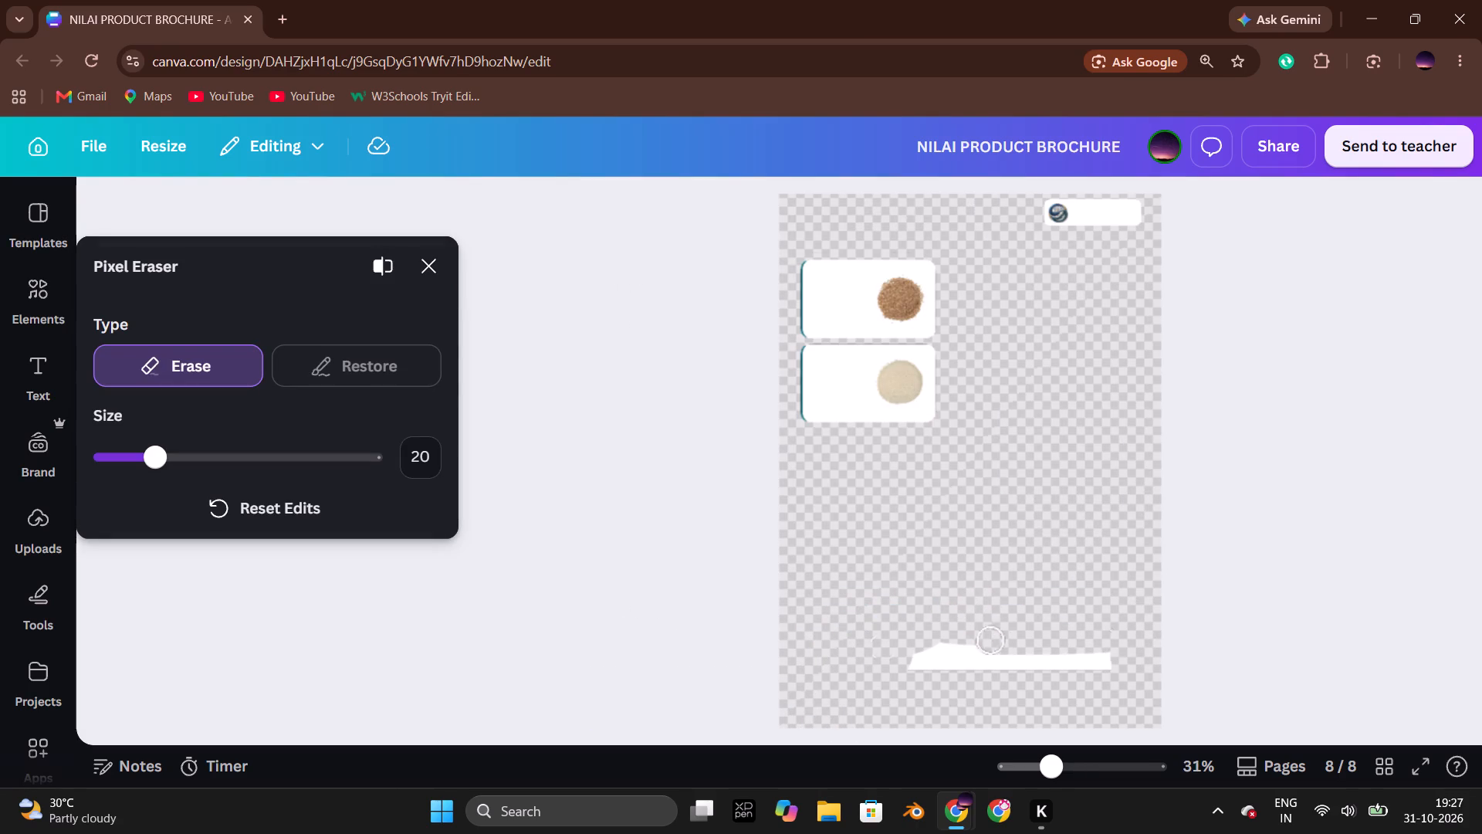
left_click_drag(884, 647, 1088, 668)
left_click_drag(1118, 656, 1118, 669)
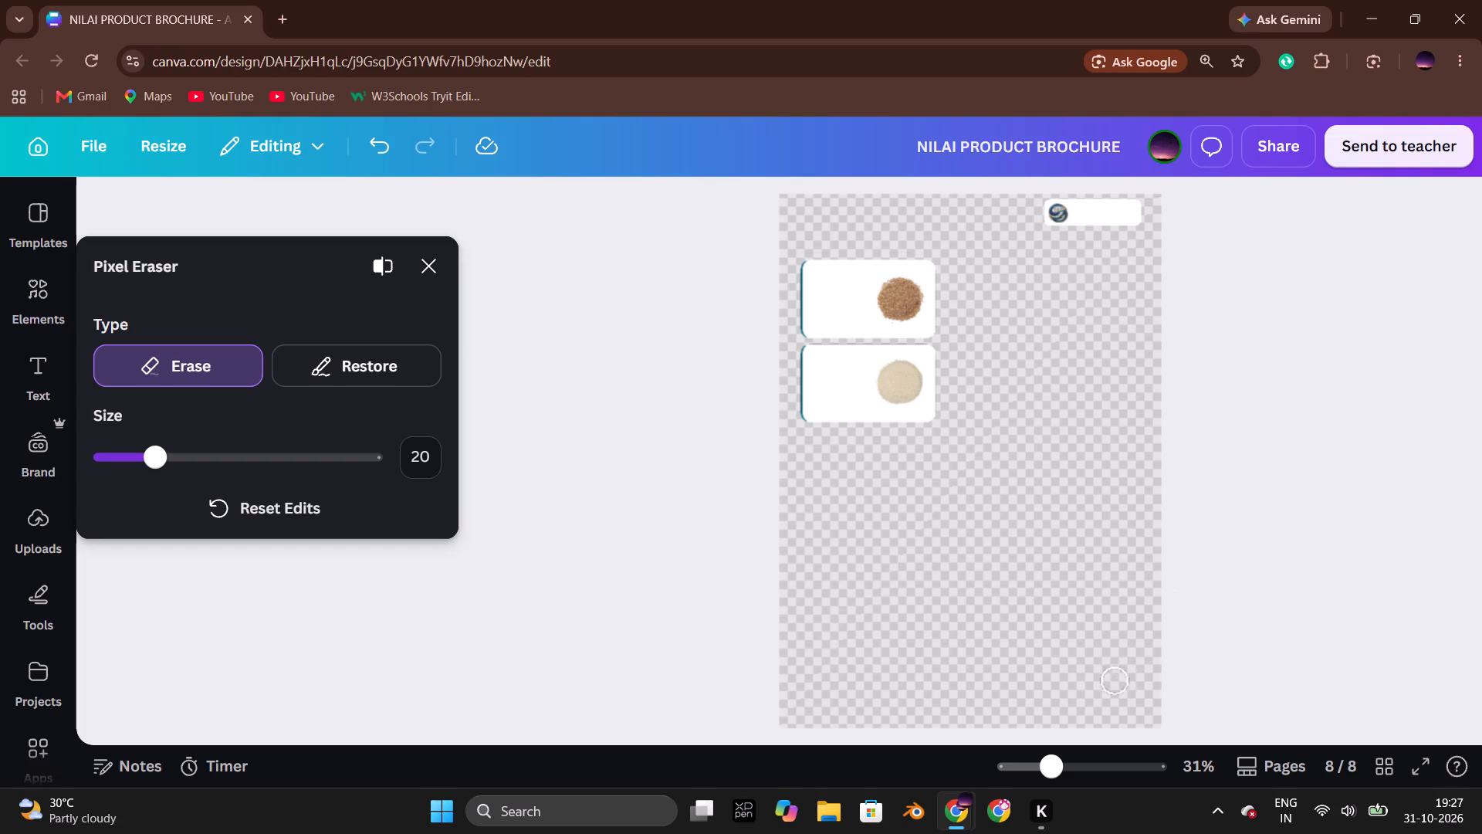
left_click_drag(1118, 669, 1105, 655)
left_click_drag(818, 547, 817, 588)
left_click(441, 267)
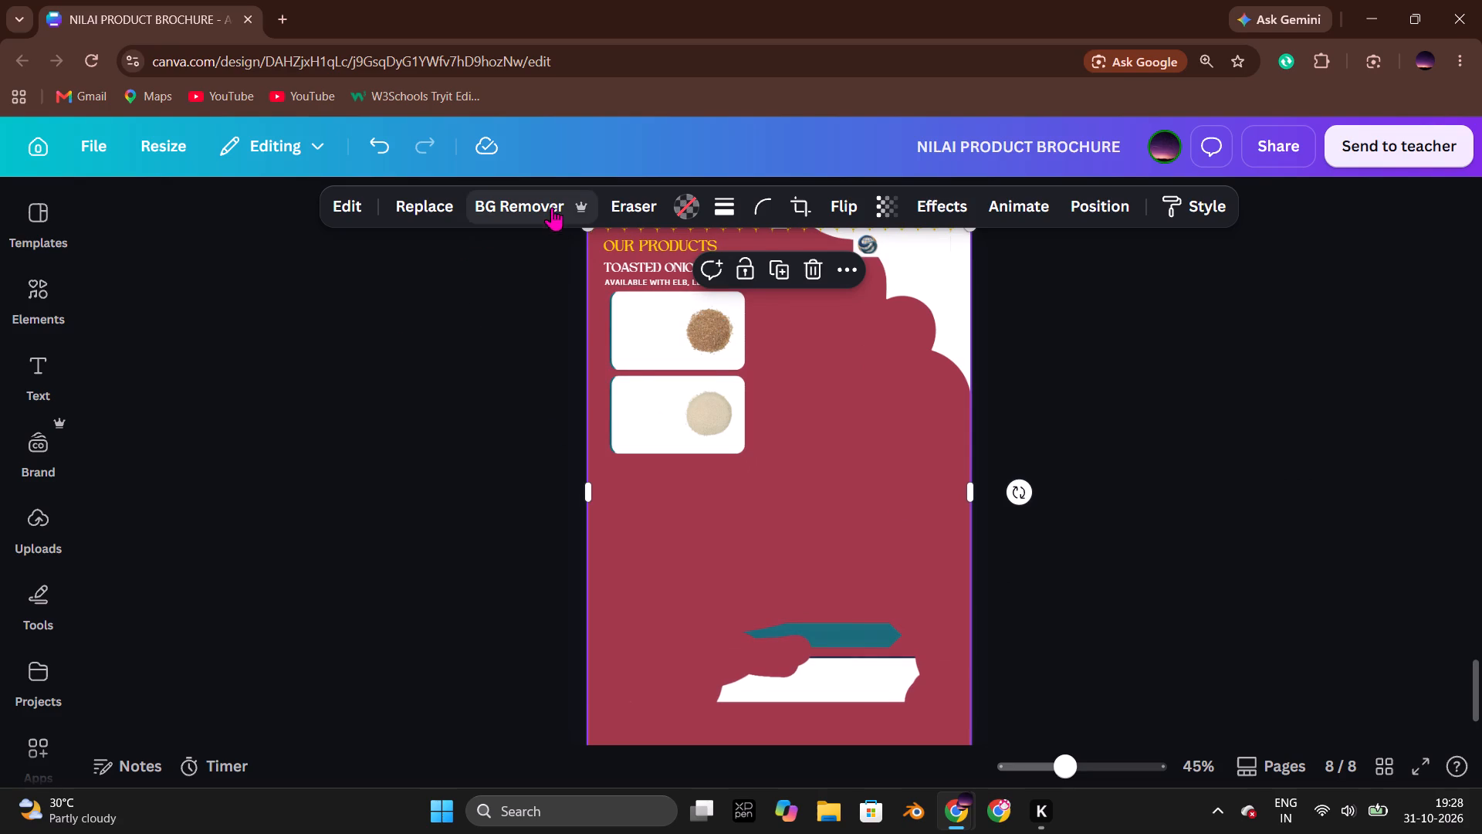
Erase the leftover teal and white remnants from the lower half of the product card image with the Pixel Eraser, raising its size to 89.
left_click(617, 200)
left_click(655, 304)
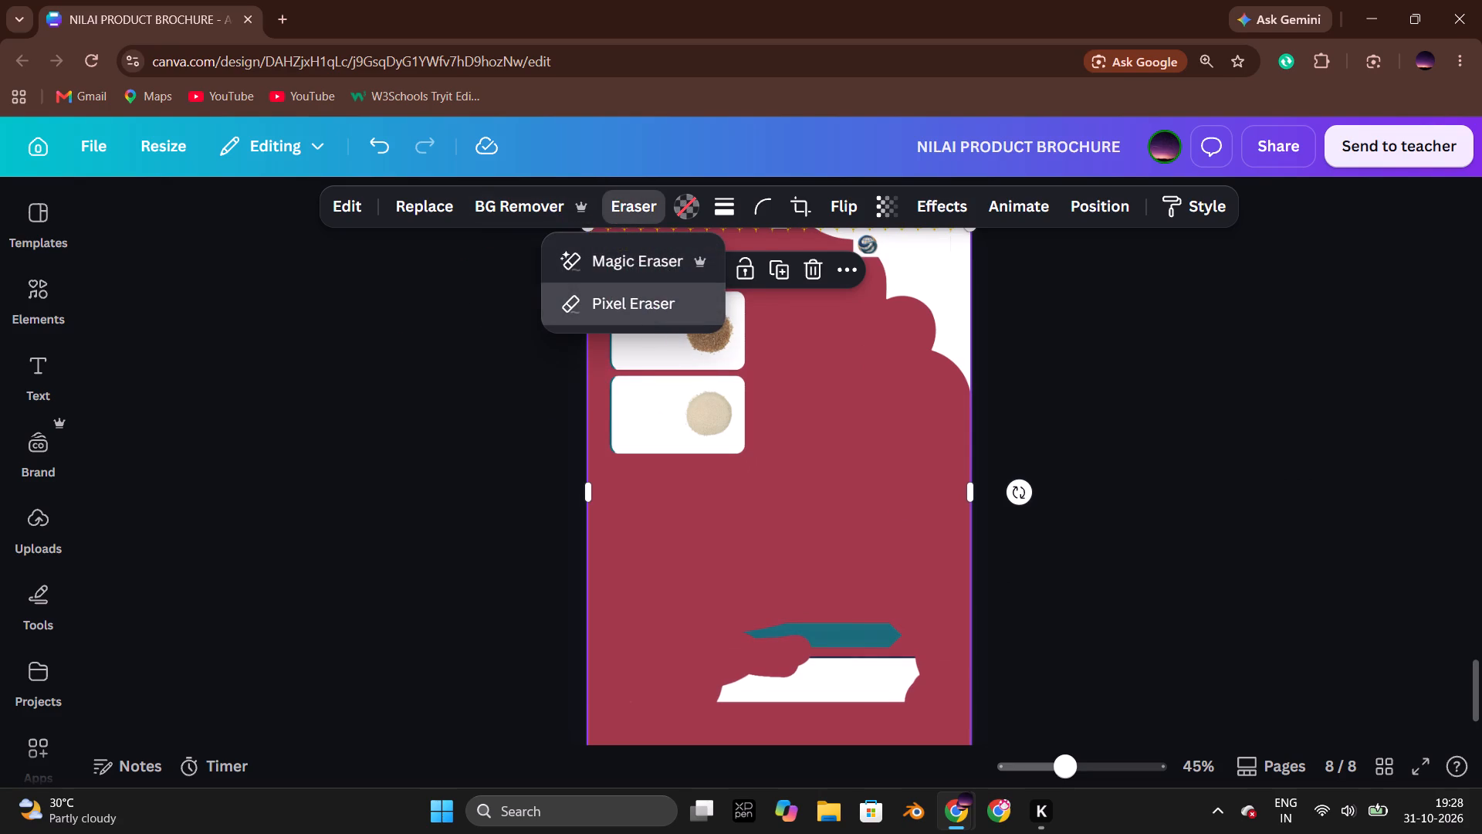
left_click_drag(1080, 666, 893, 568)
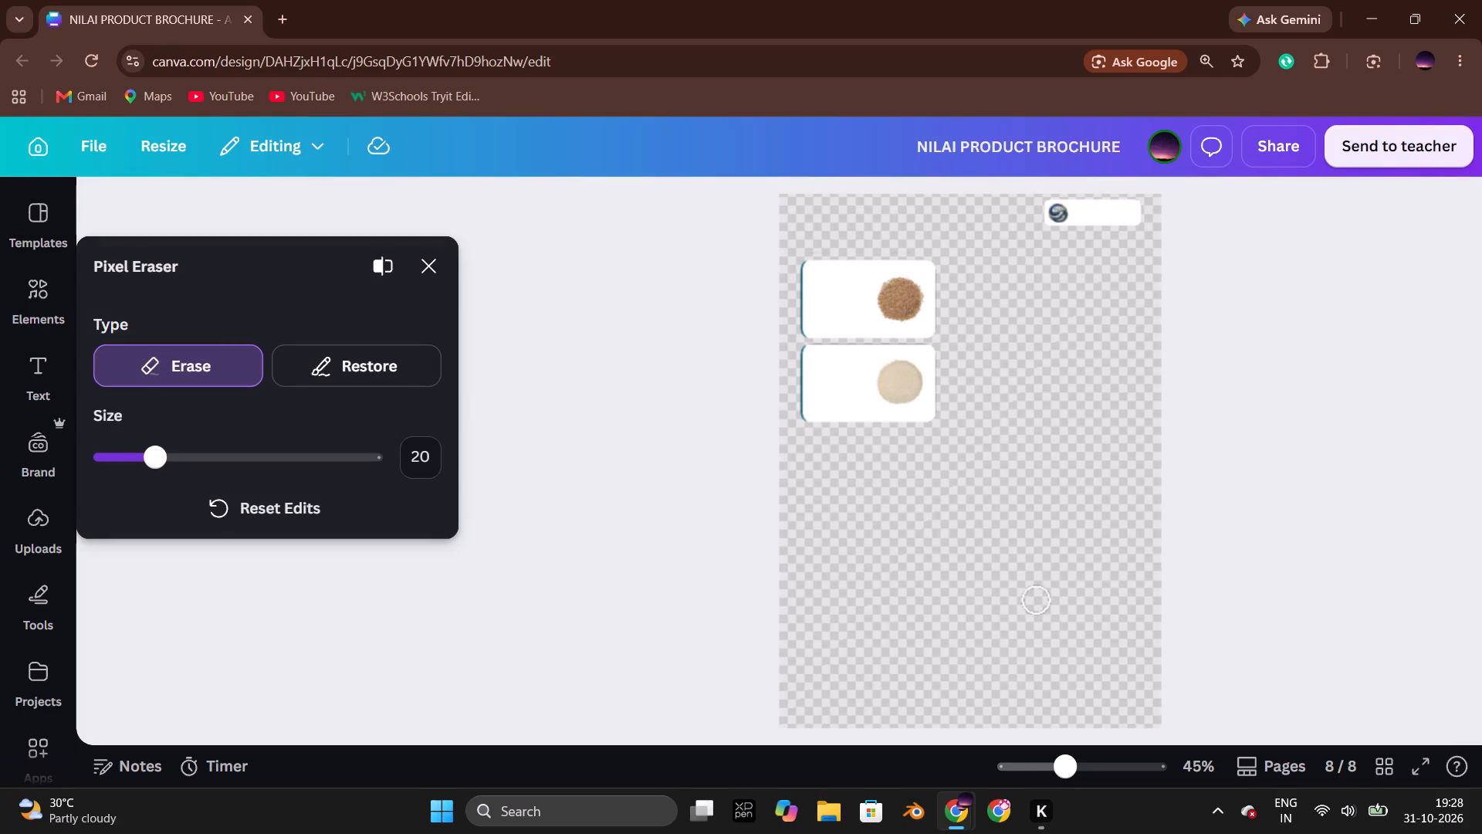
left_click_drag(893, 568, 990, 602)
left_click_drag(155, 450, 343, 480)
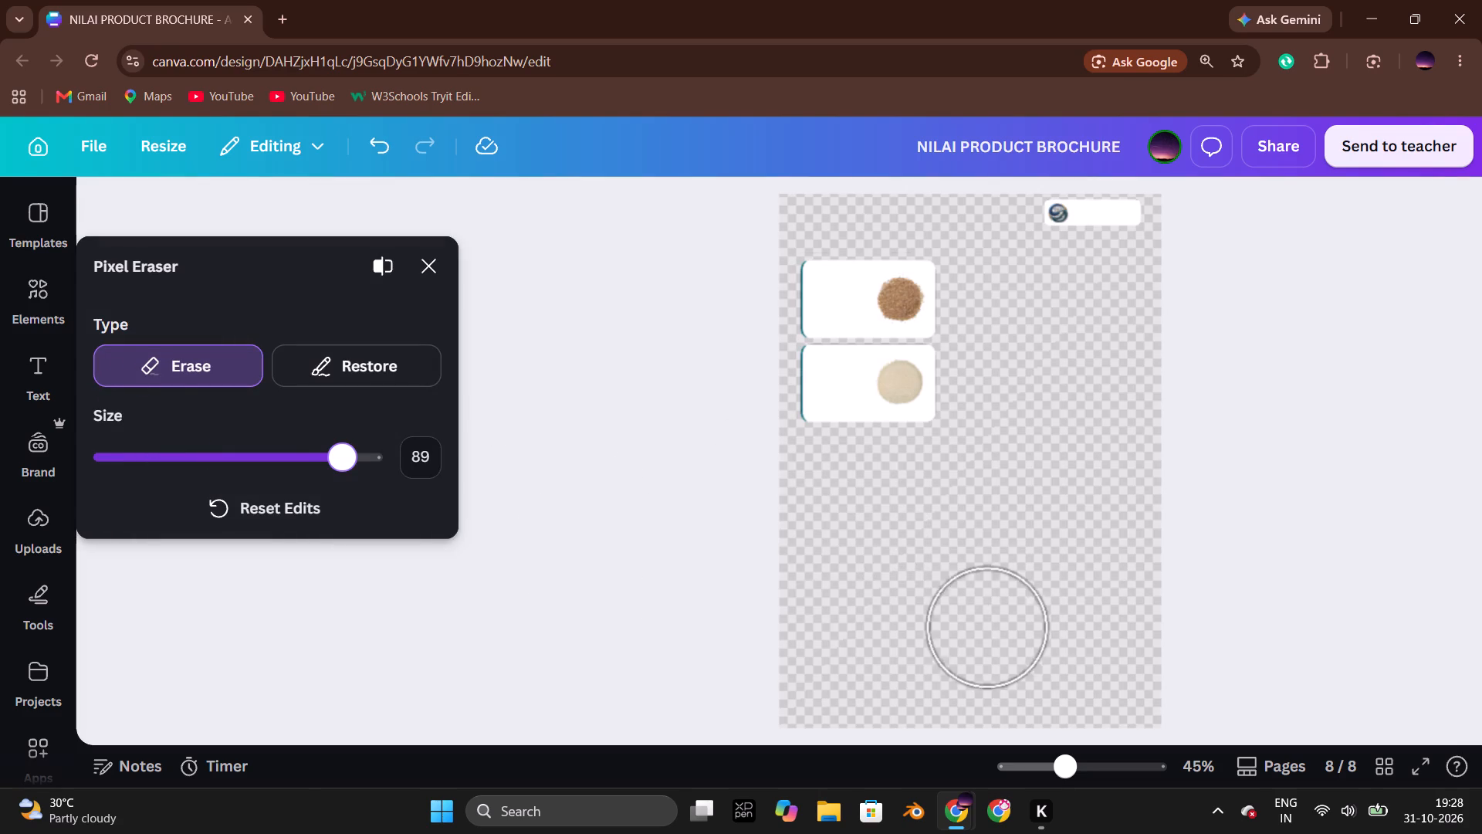
left_click_drag(974, 587, 1126, 640)
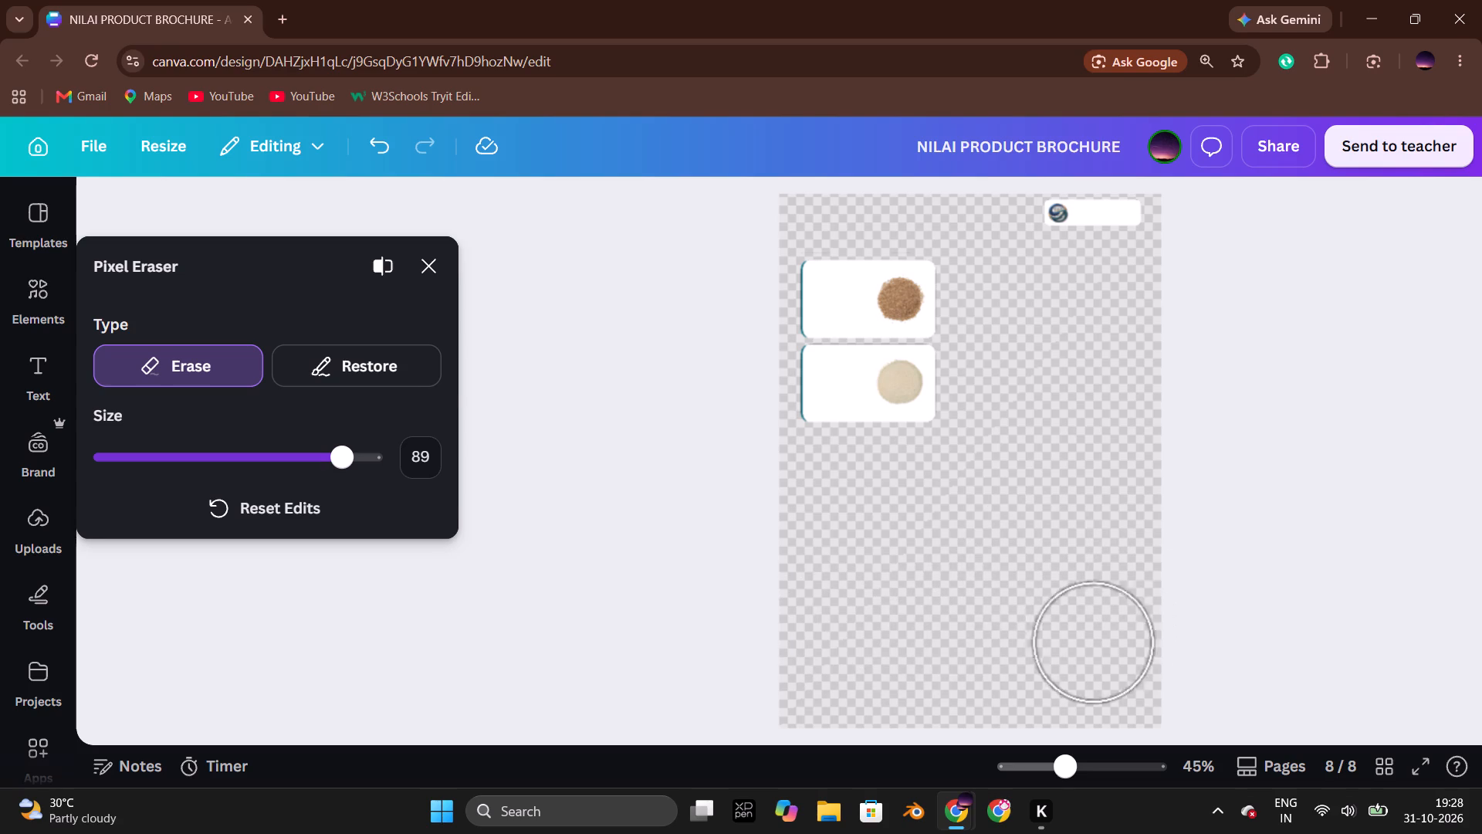
left_click(429, 276)
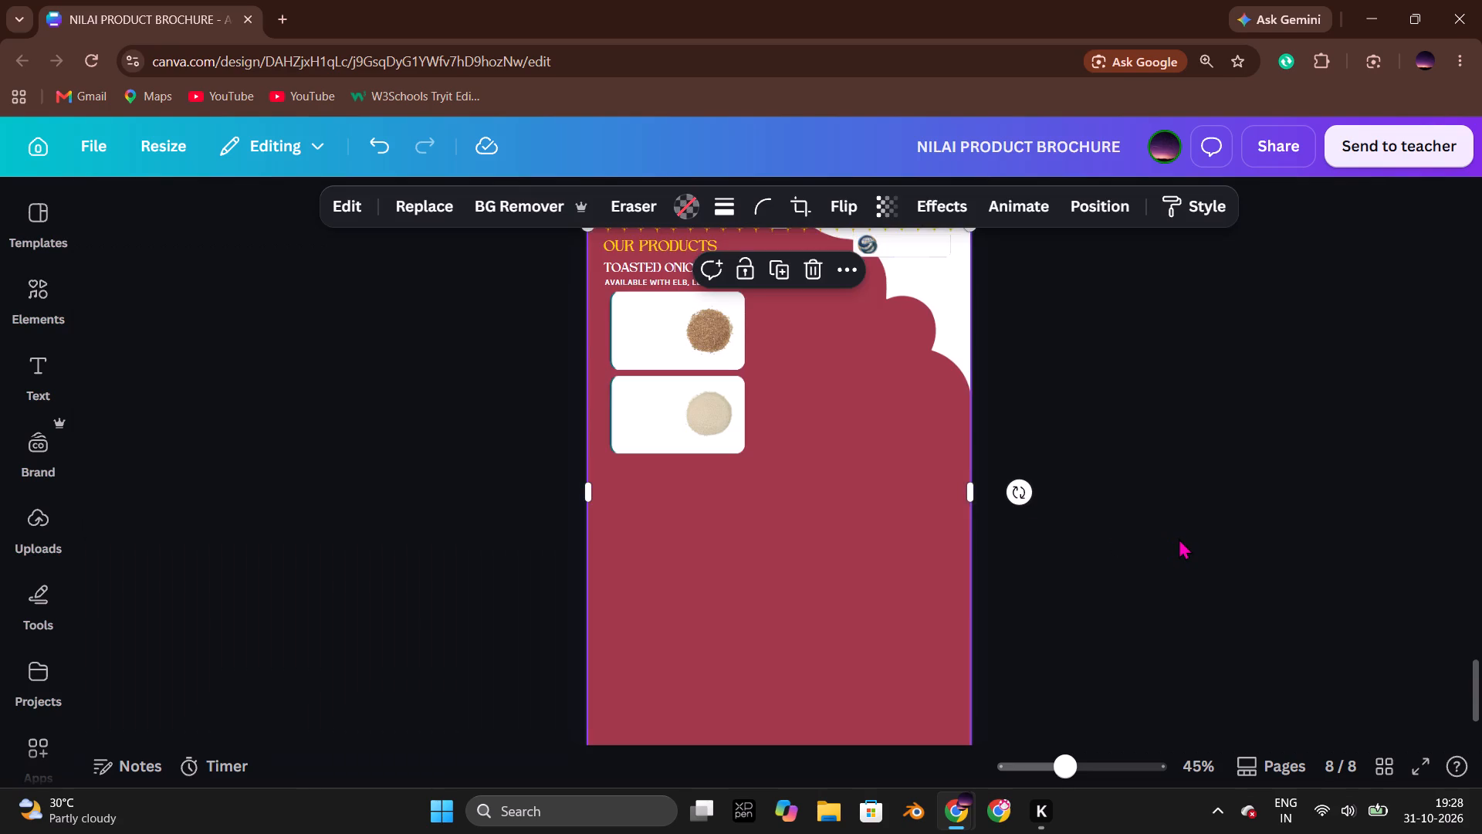
left_click(1179, 538)
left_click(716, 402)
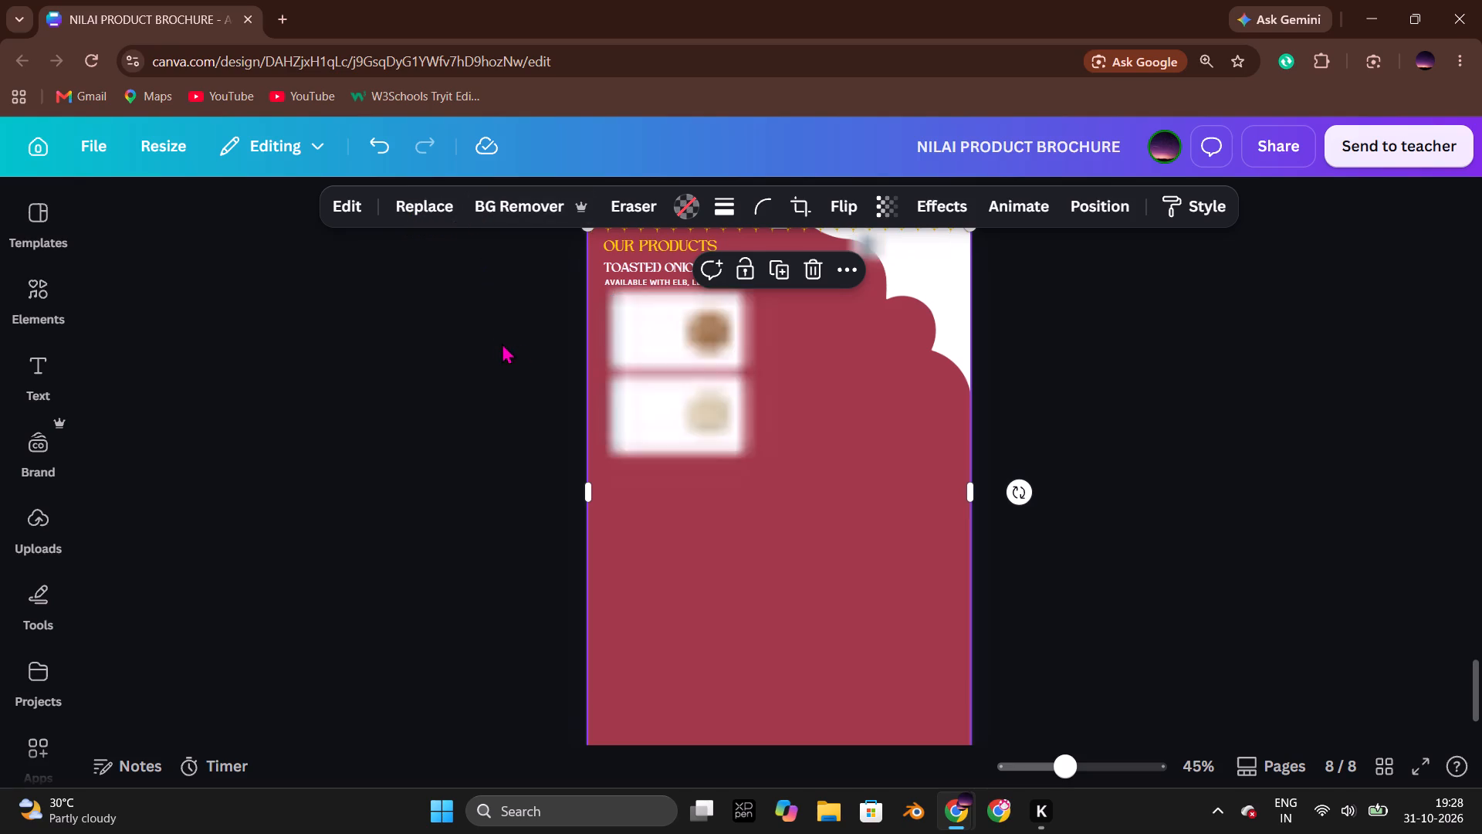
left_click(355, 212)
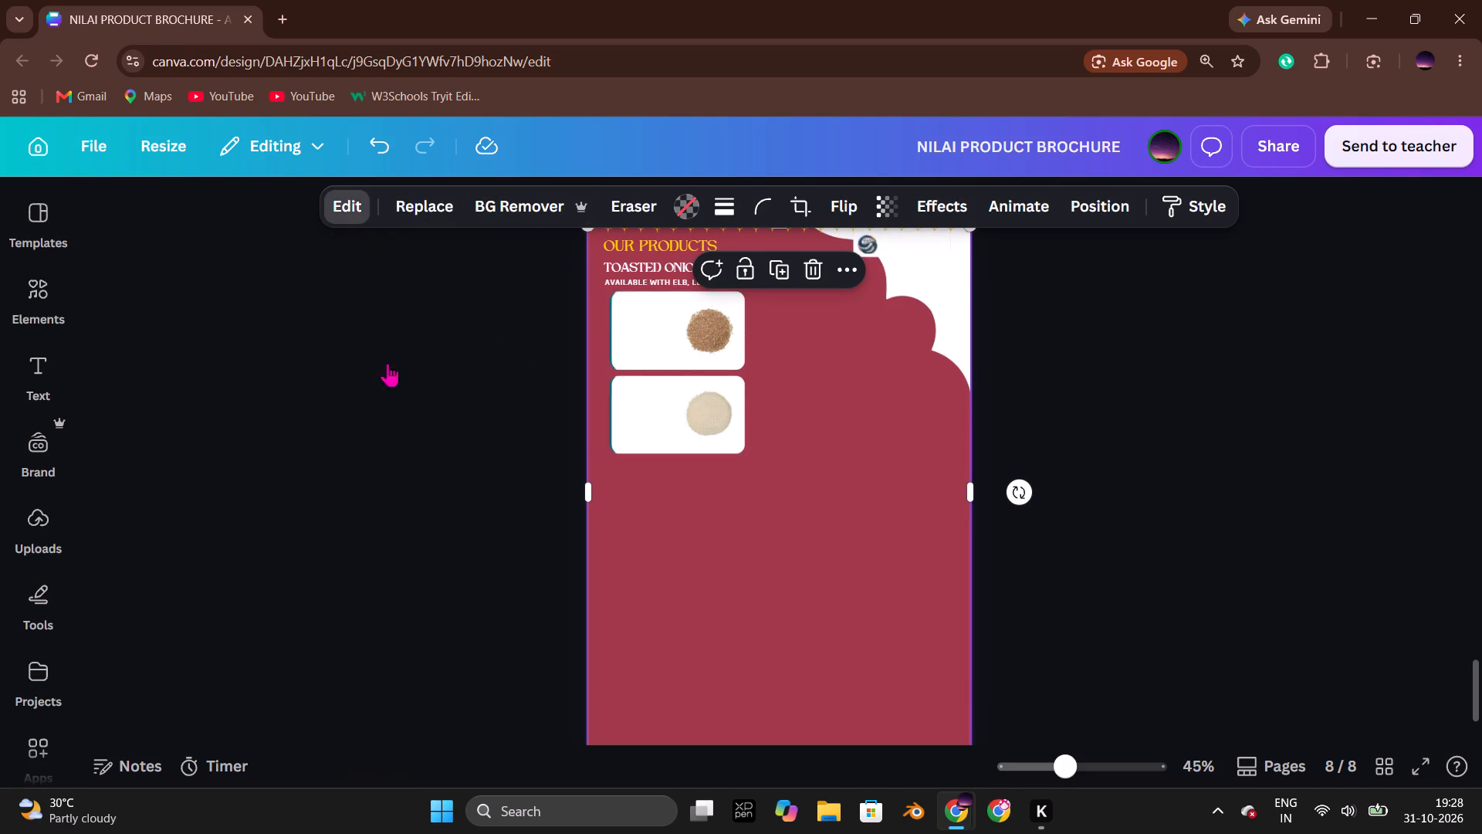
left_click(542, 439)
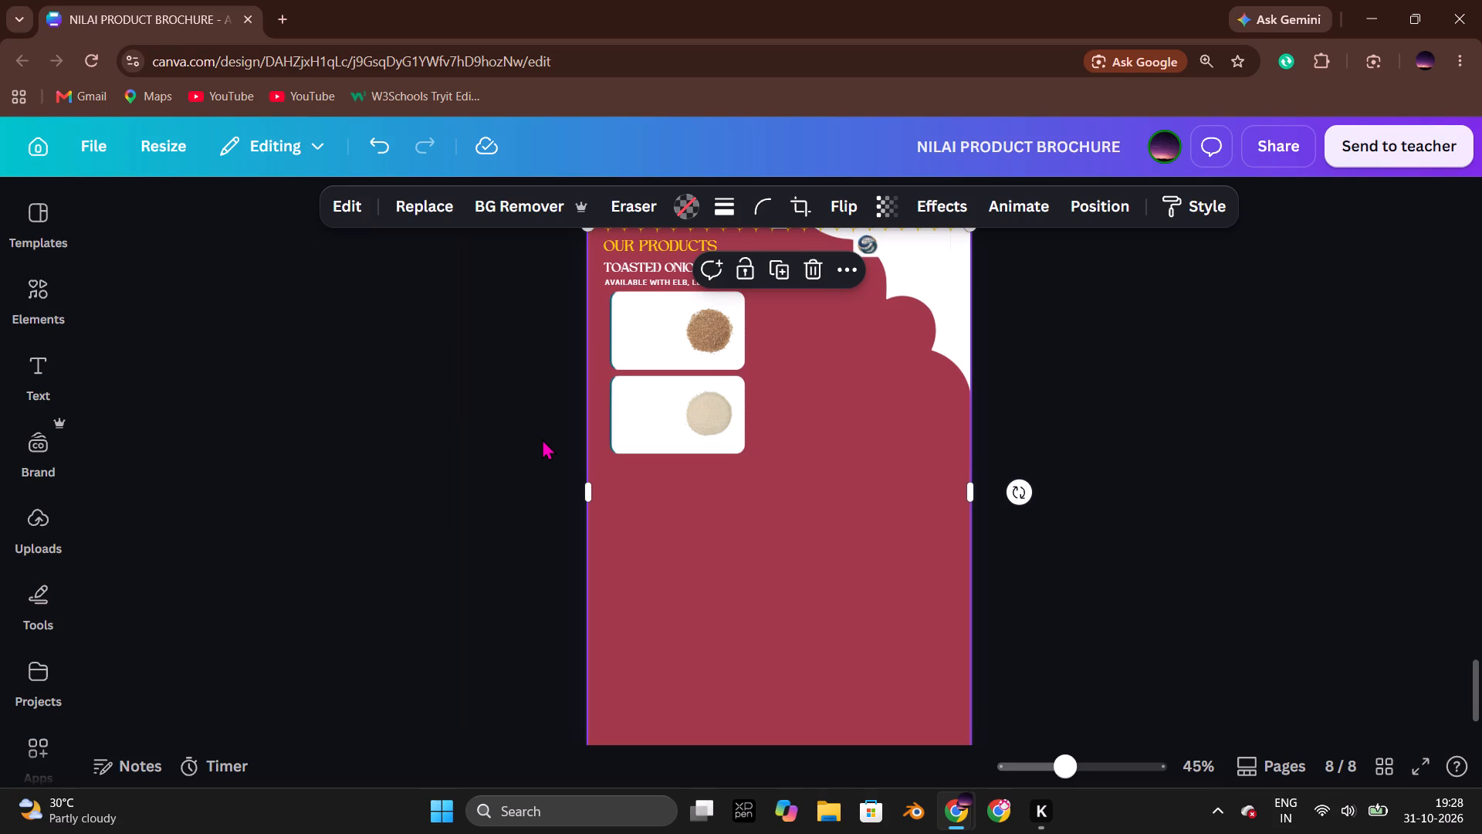
Move the product card image slightly down on page 8 to leave a gap beneath the TOASTED ONION heading and standards line.
scroll(1104, 419, "up", 2)
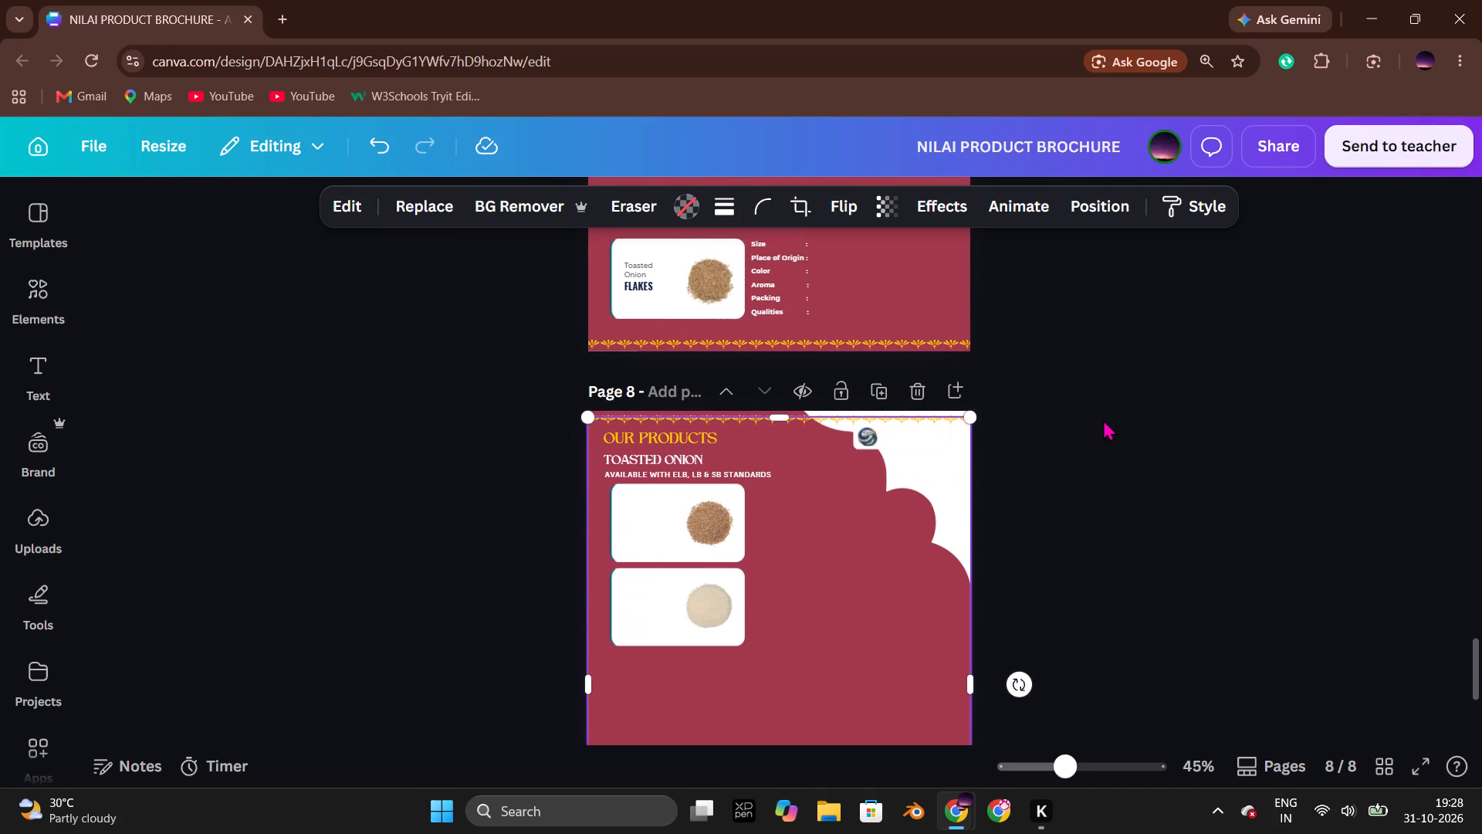
scroll(1103, 420, "down", 2)
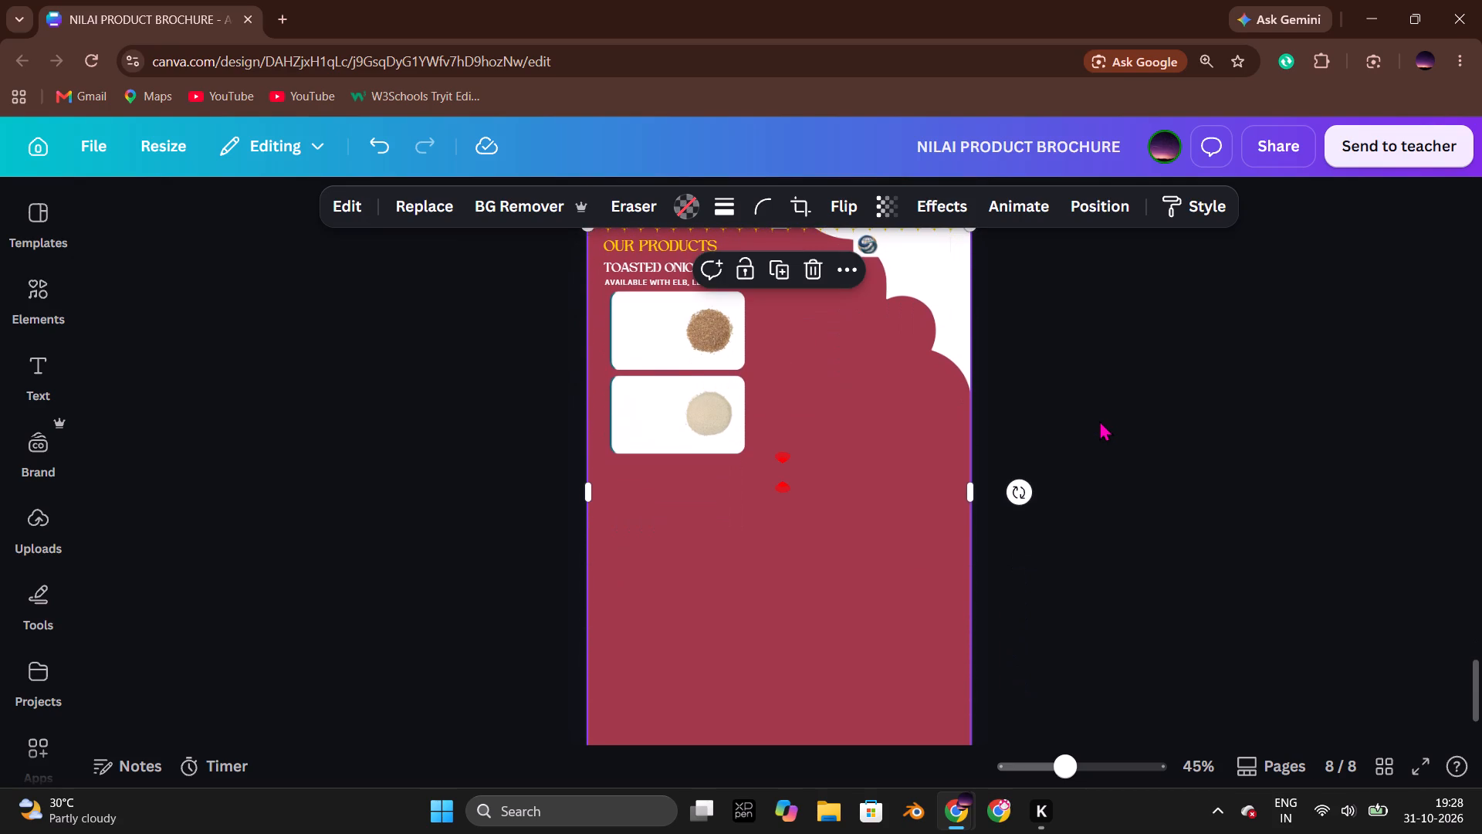
left_click(783, 430)
left_click_drag(800, 425, 800, 446)
left_click(1094, 461)
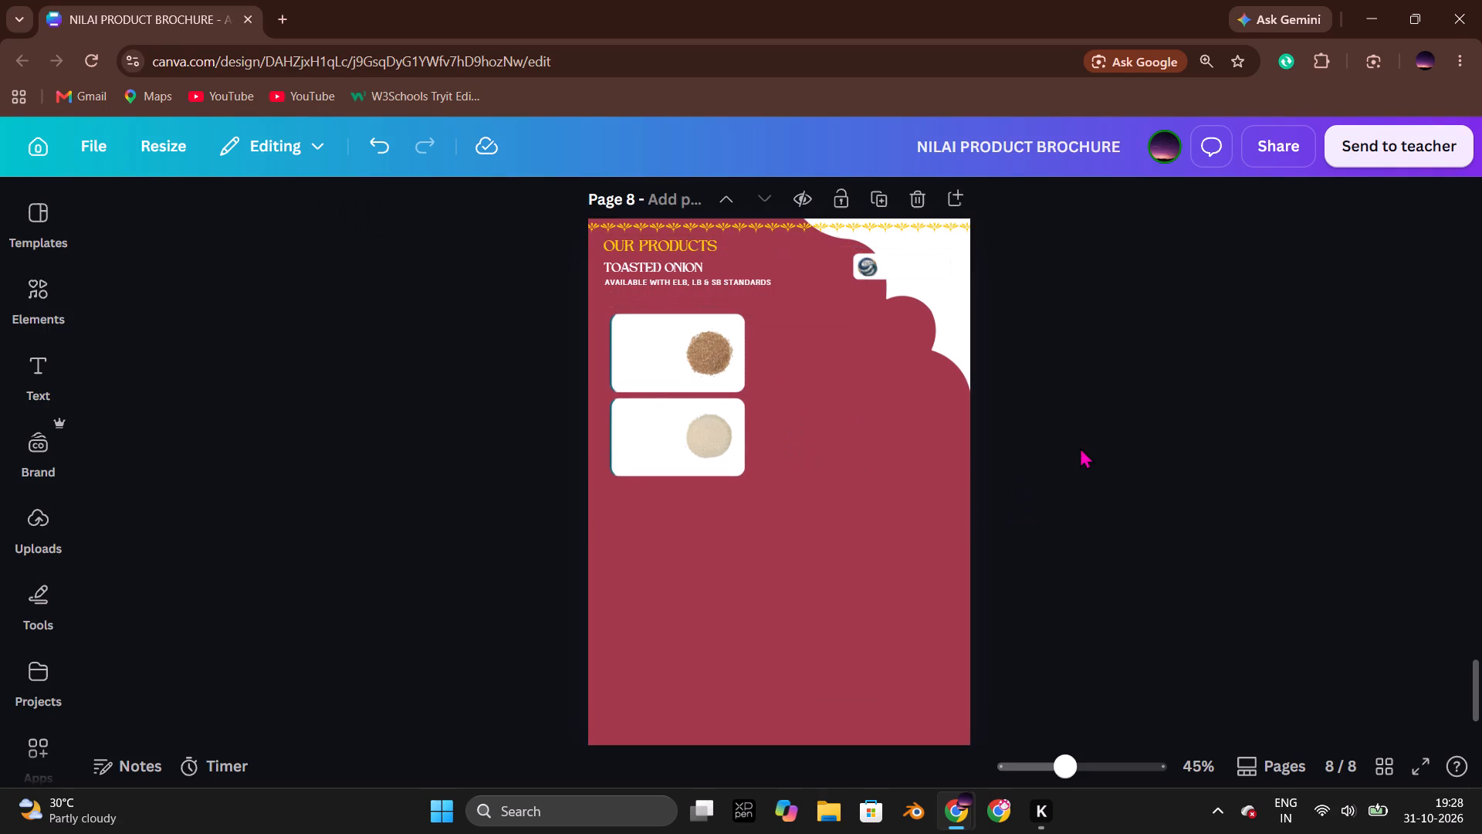
Save the brochure design.
left_click(1175, 536)
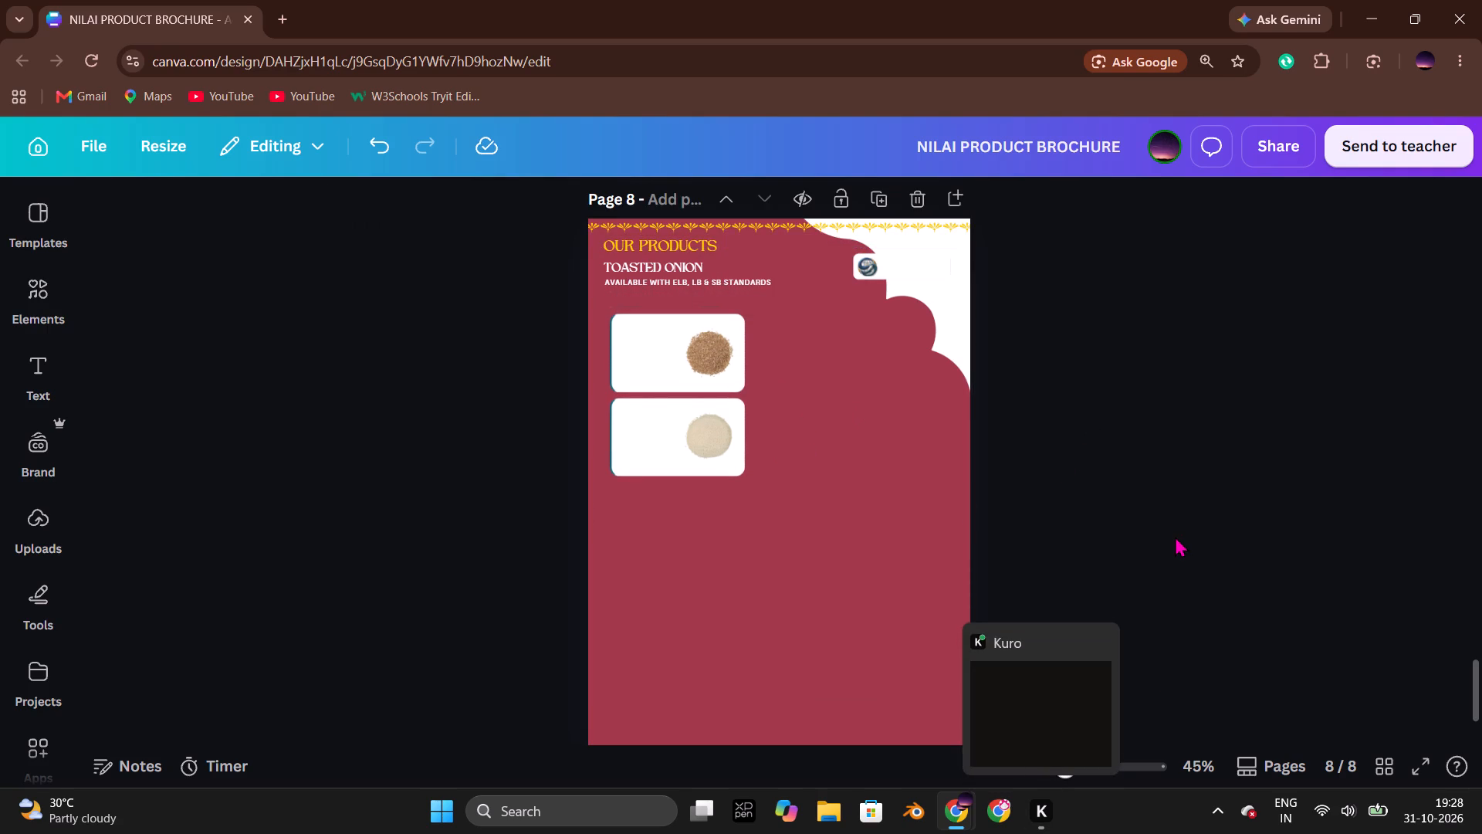
key("ctrl+s")
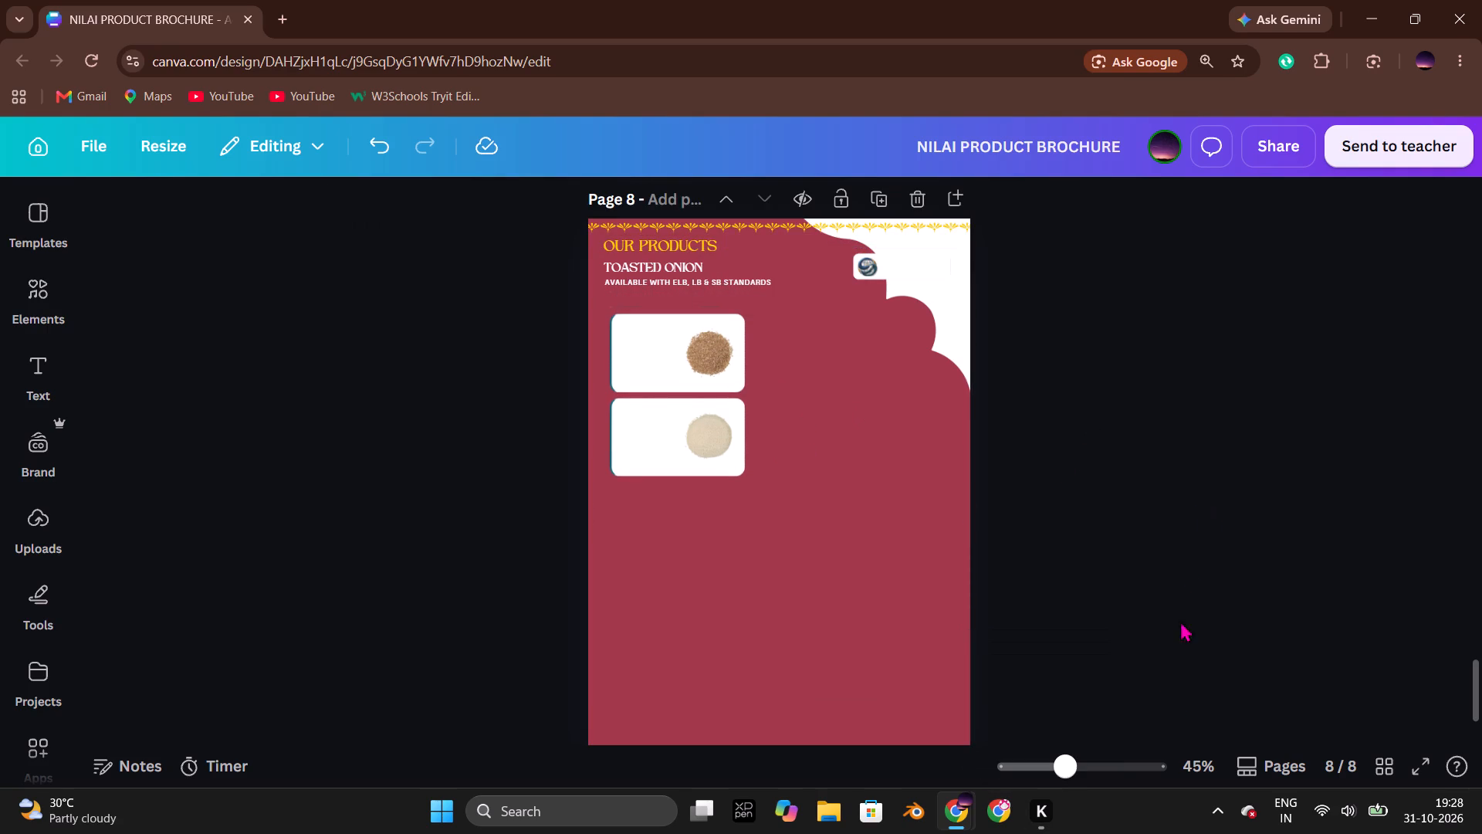
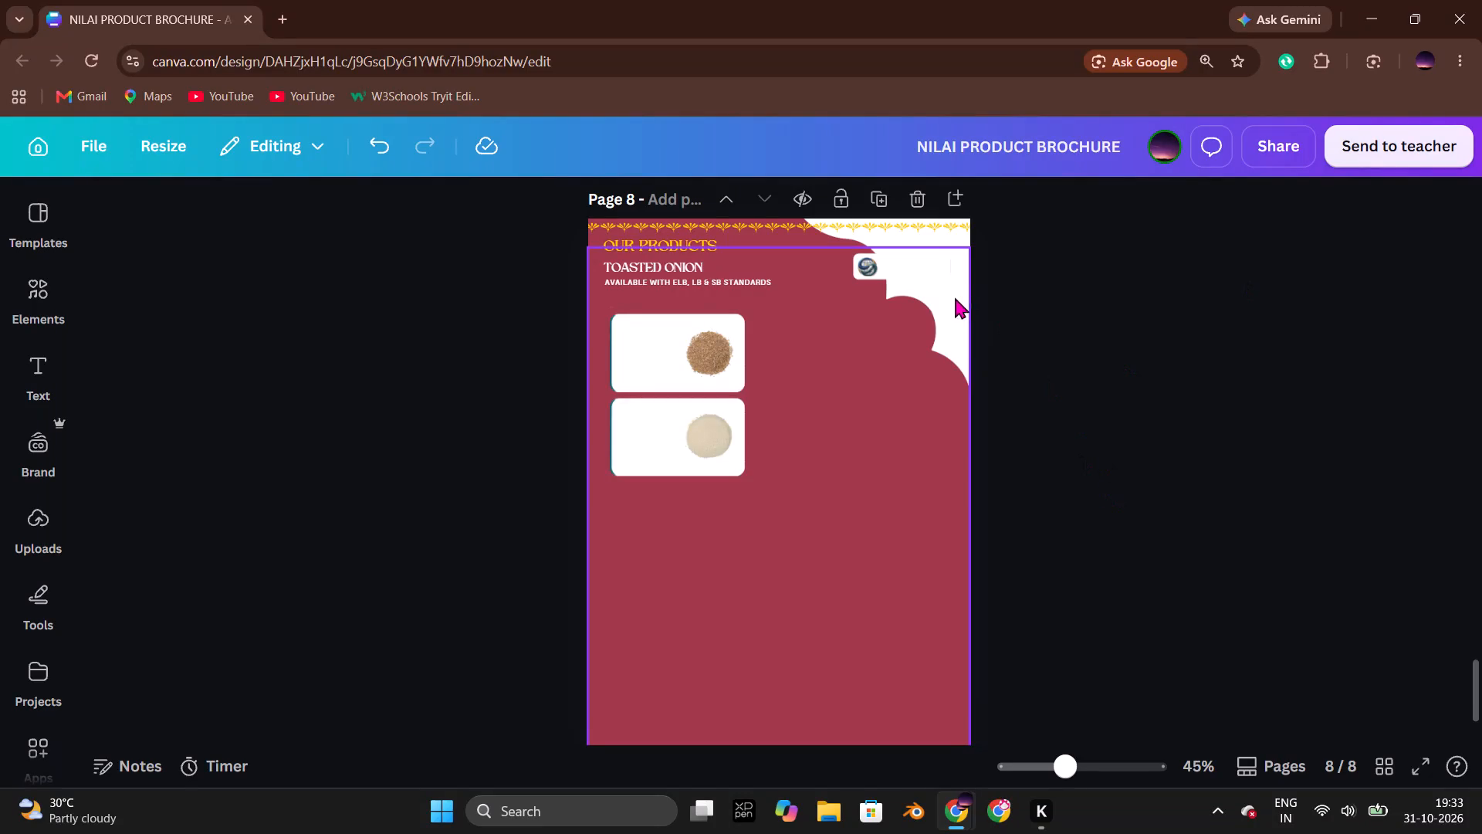
Erase the leftover logo and white box above the product cards from the page 8 image with the Pixel Eraser at size 20.
left_click(918, 269)
left_click(624, 200)
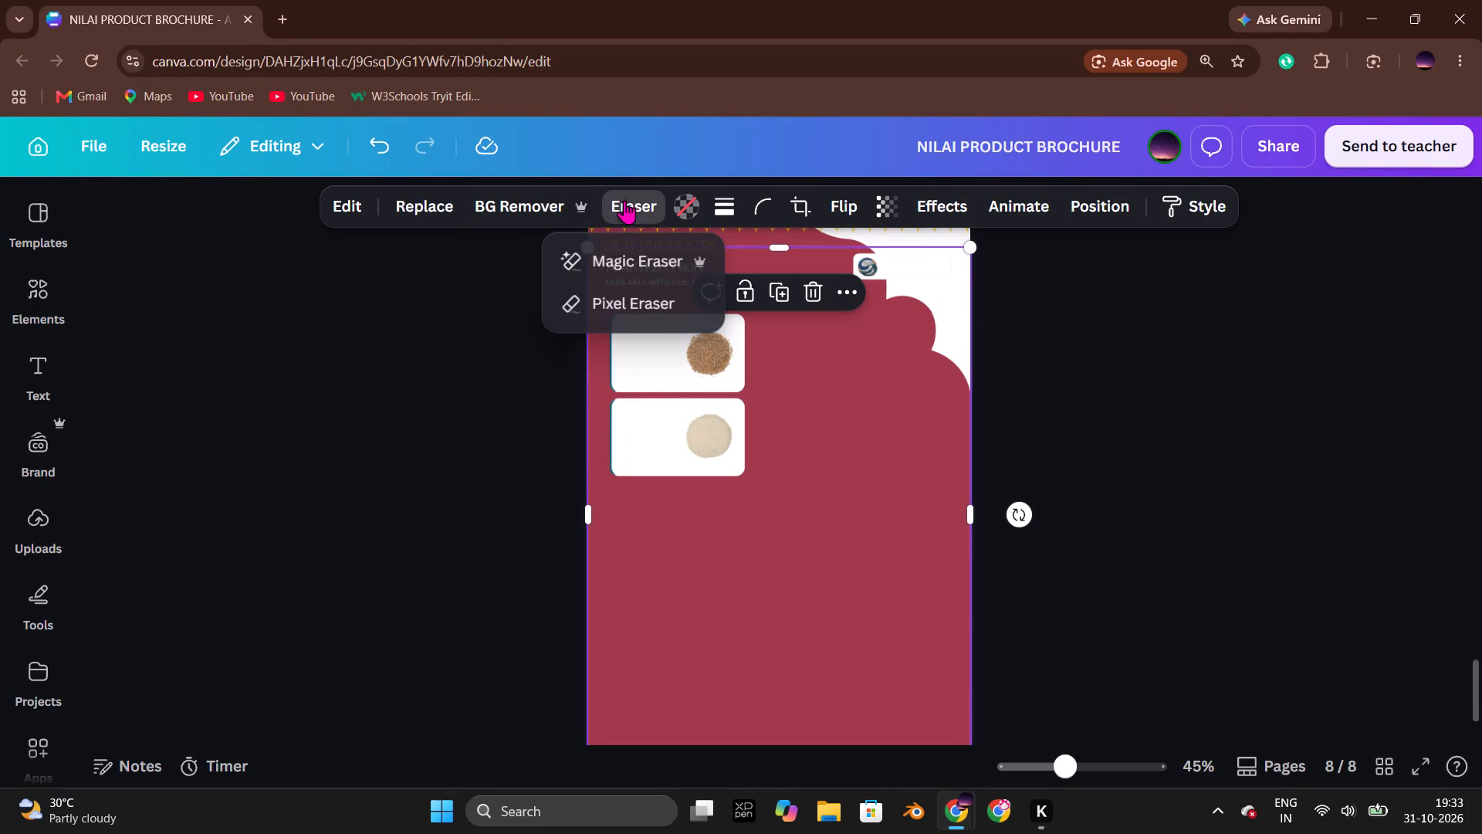
left_click(633, 300)
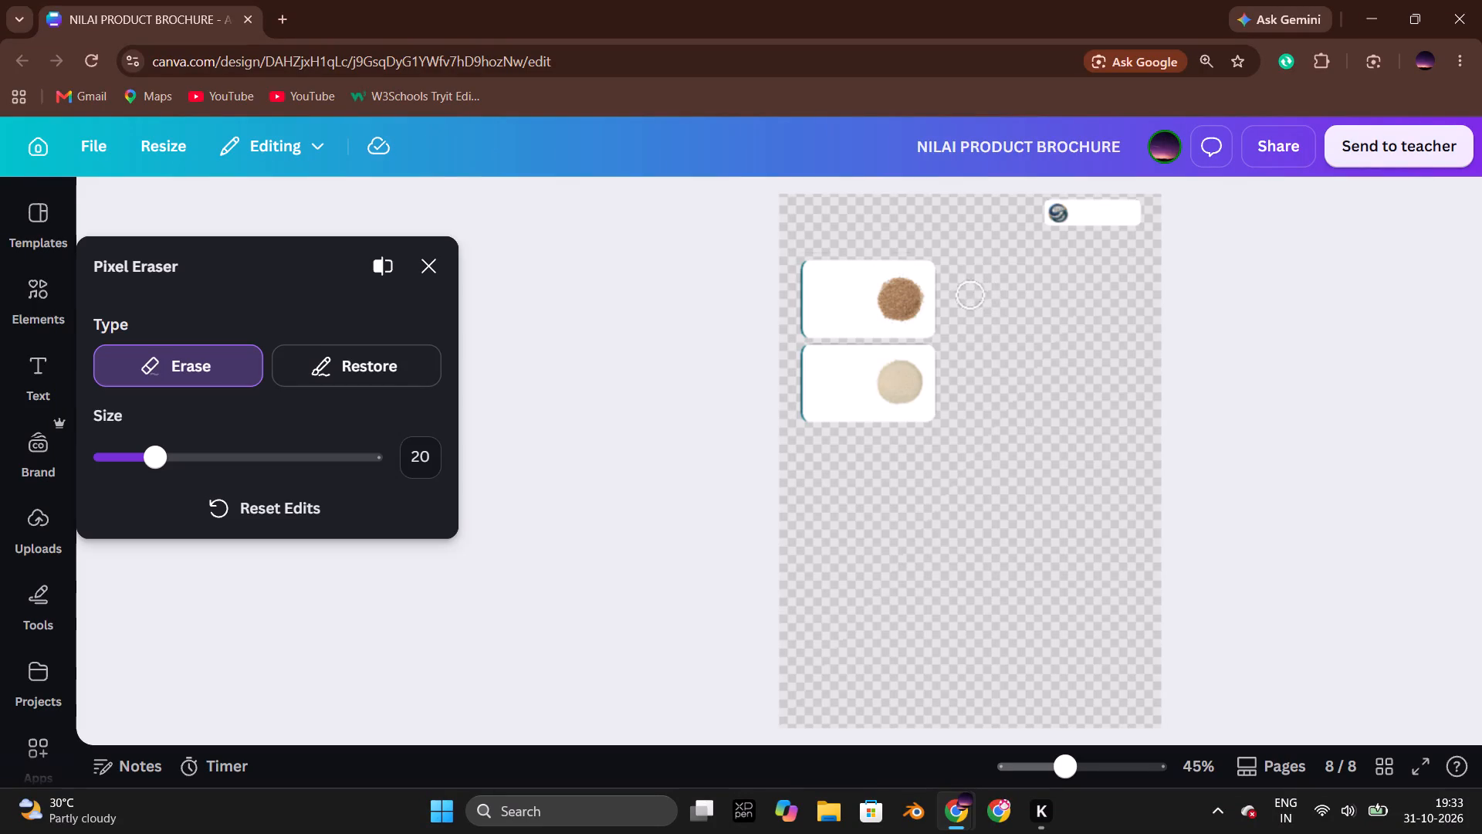
left_click_drag(1054, 222, 1102, 215)
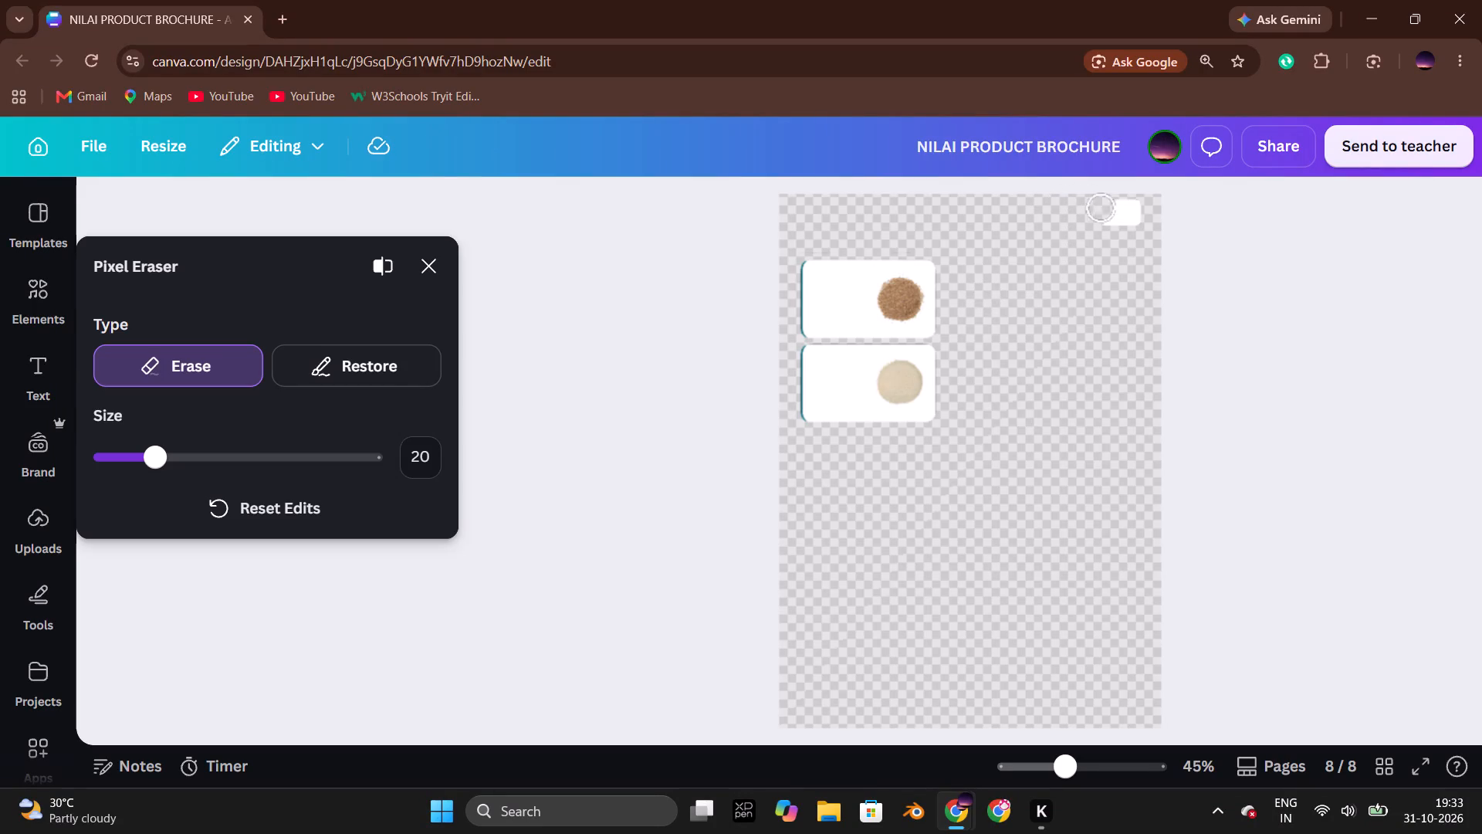
left_click_drag(1102, 215, 1150, 222)
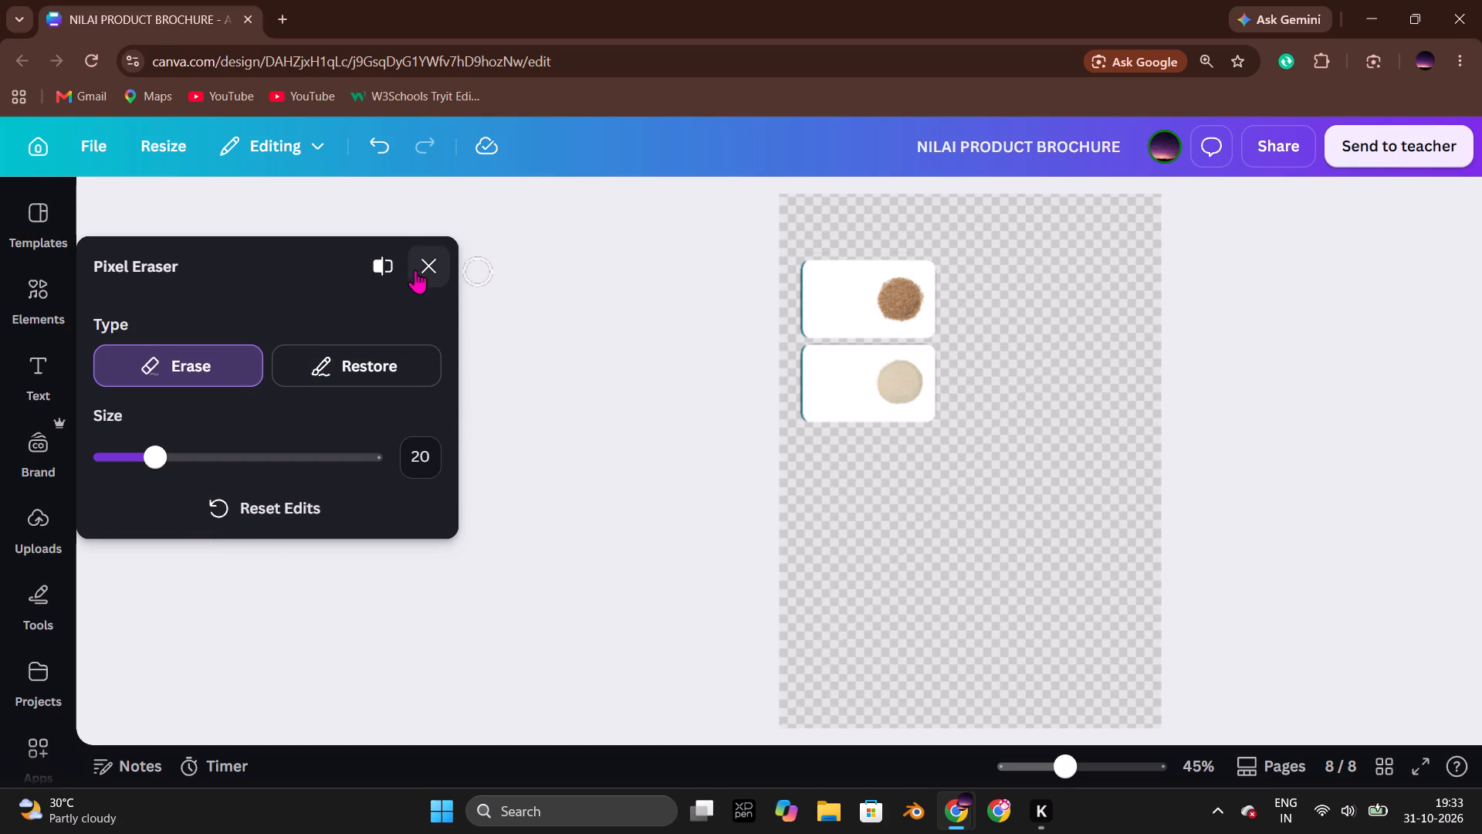
left_click(438, 266)
left_click(1246, 371)
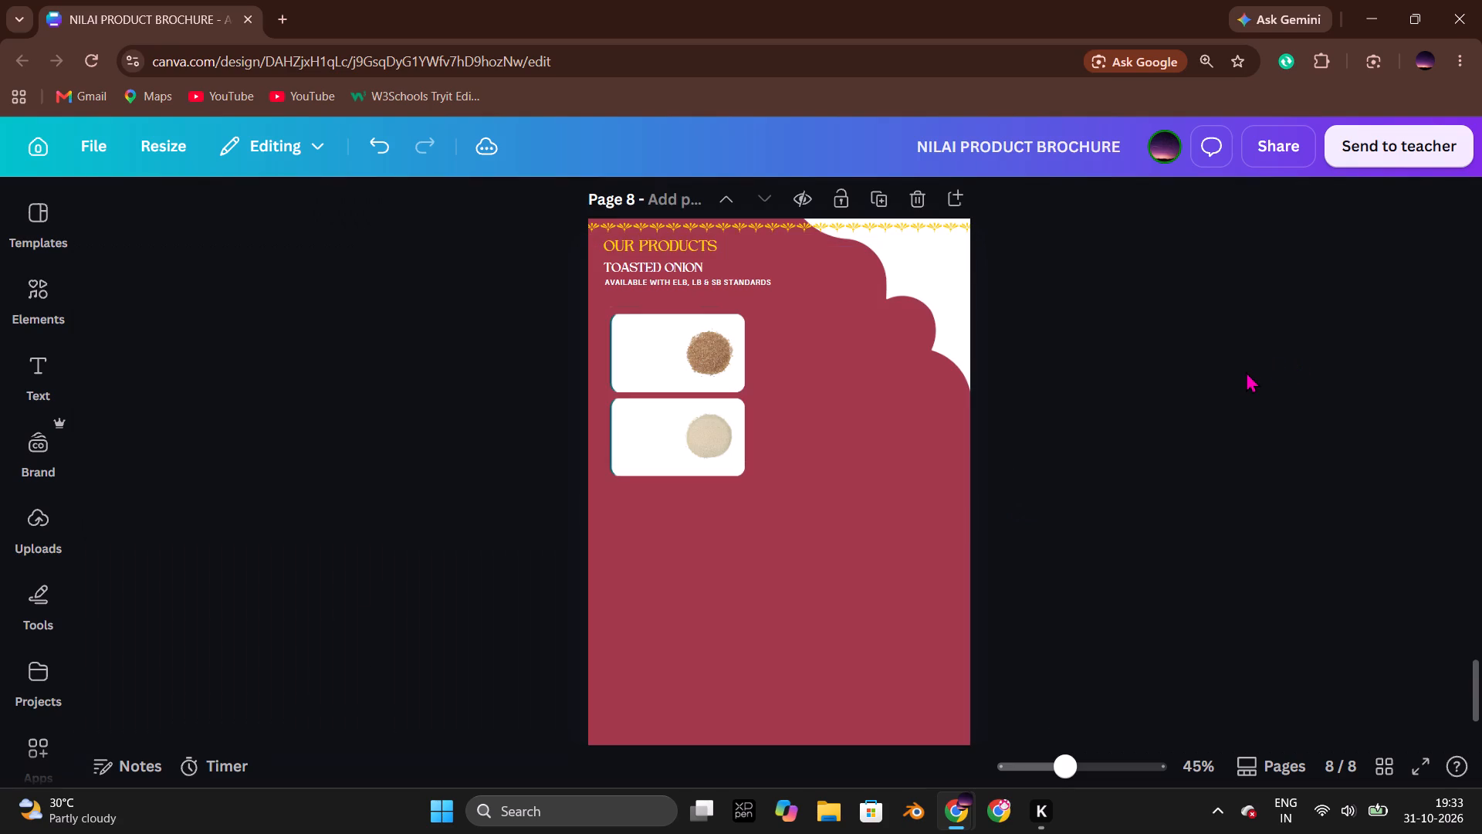
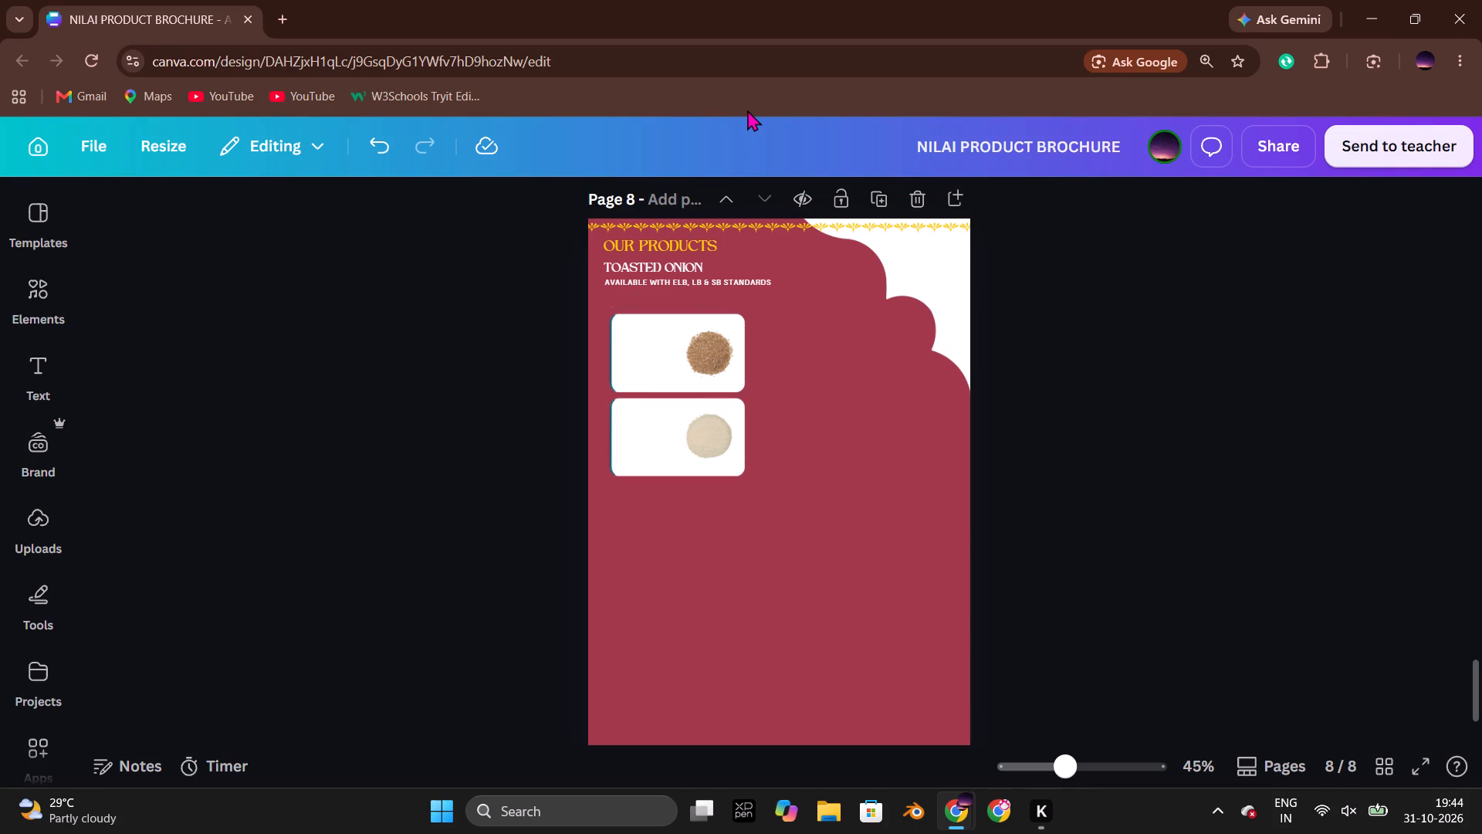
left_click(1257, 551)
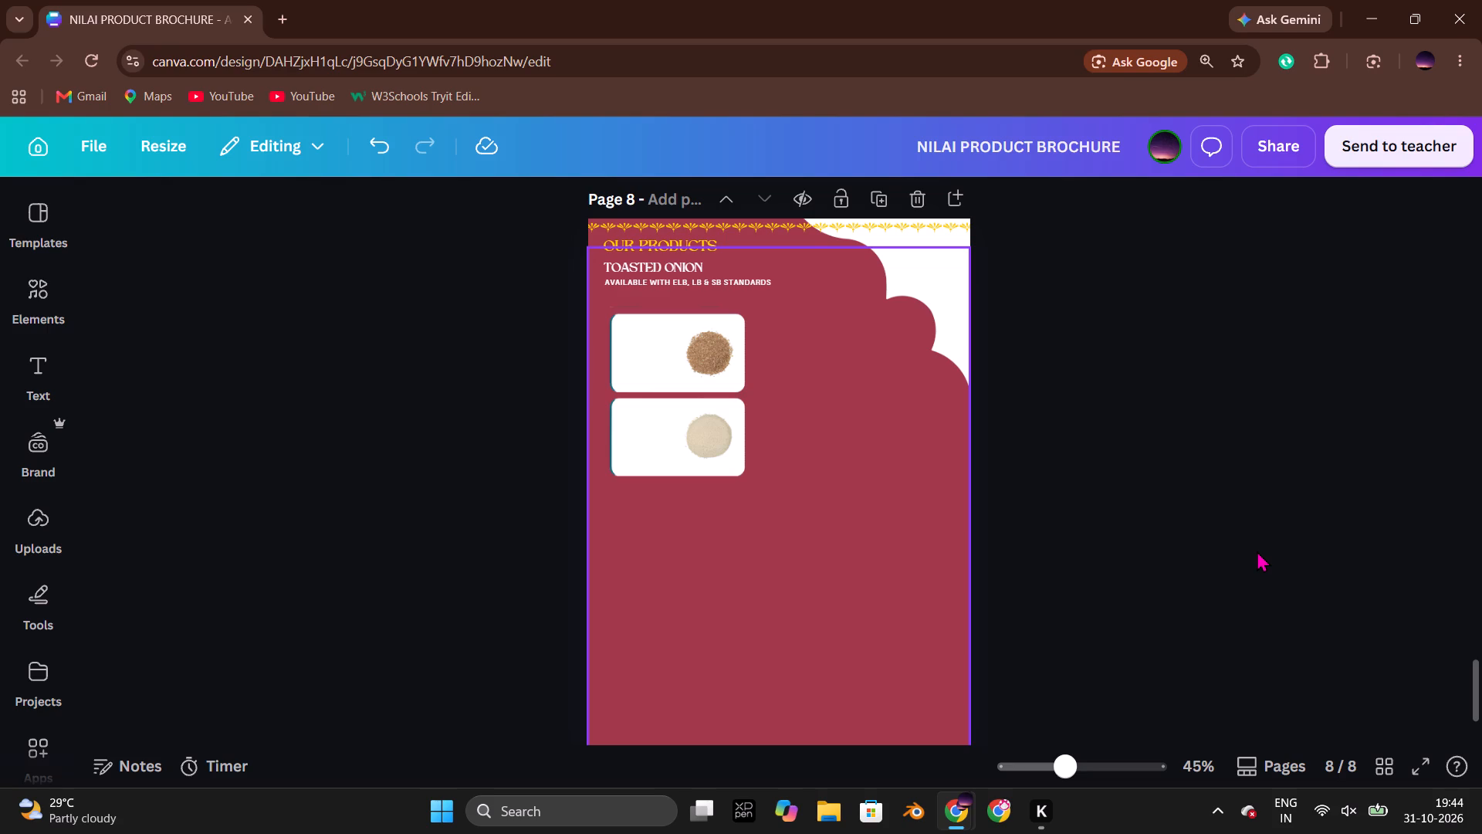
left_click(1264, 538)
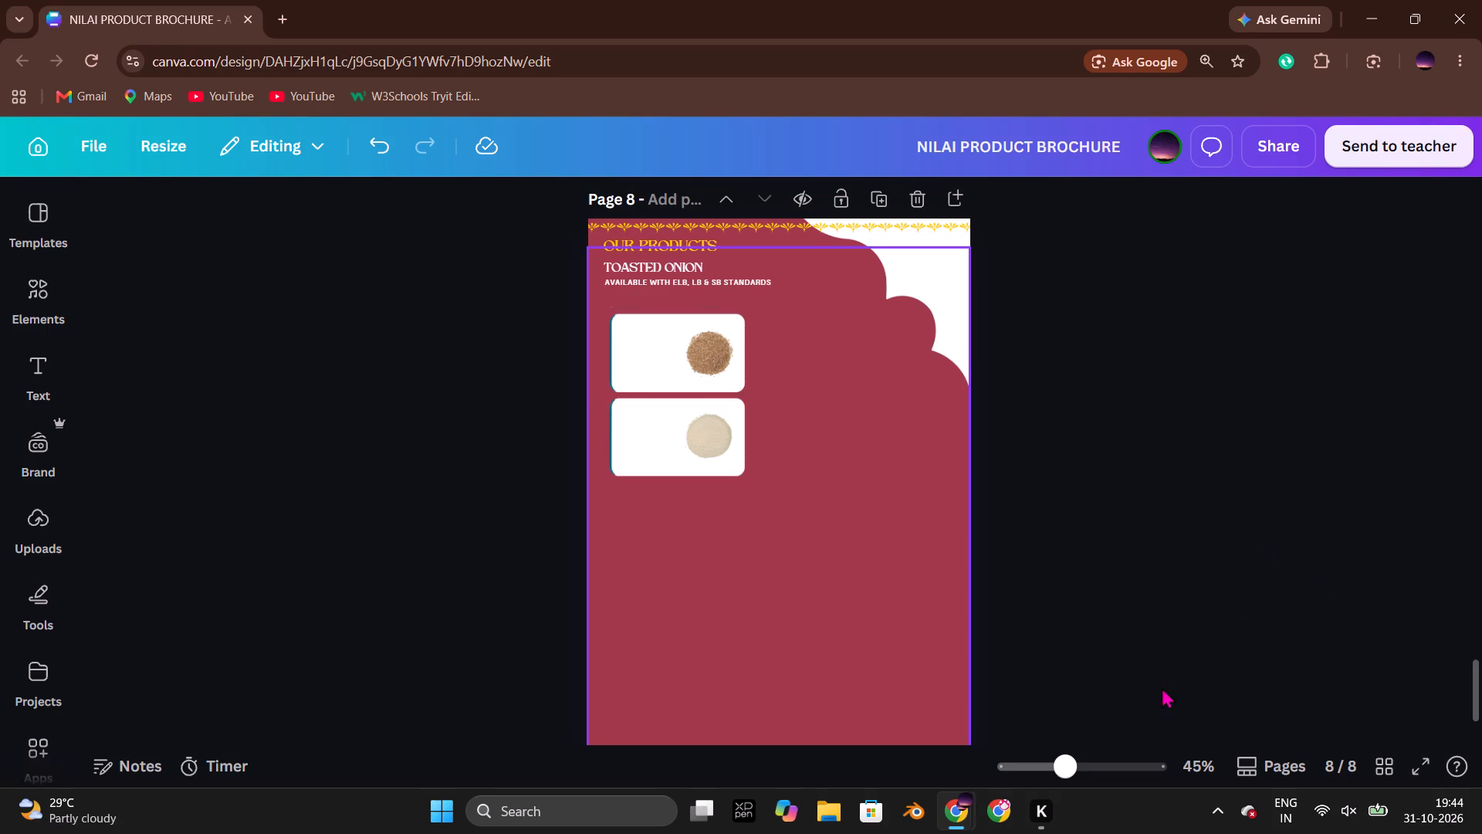
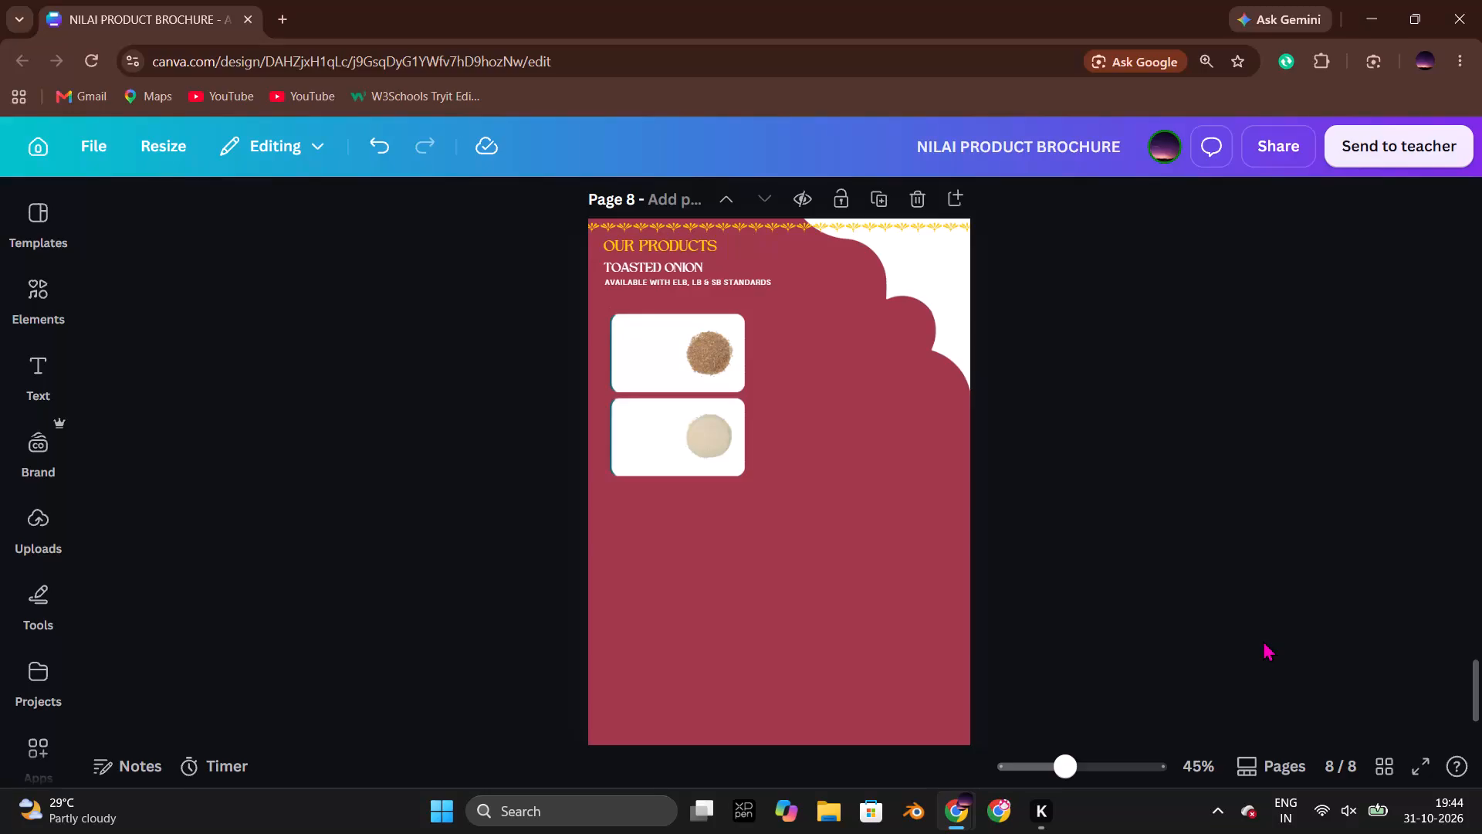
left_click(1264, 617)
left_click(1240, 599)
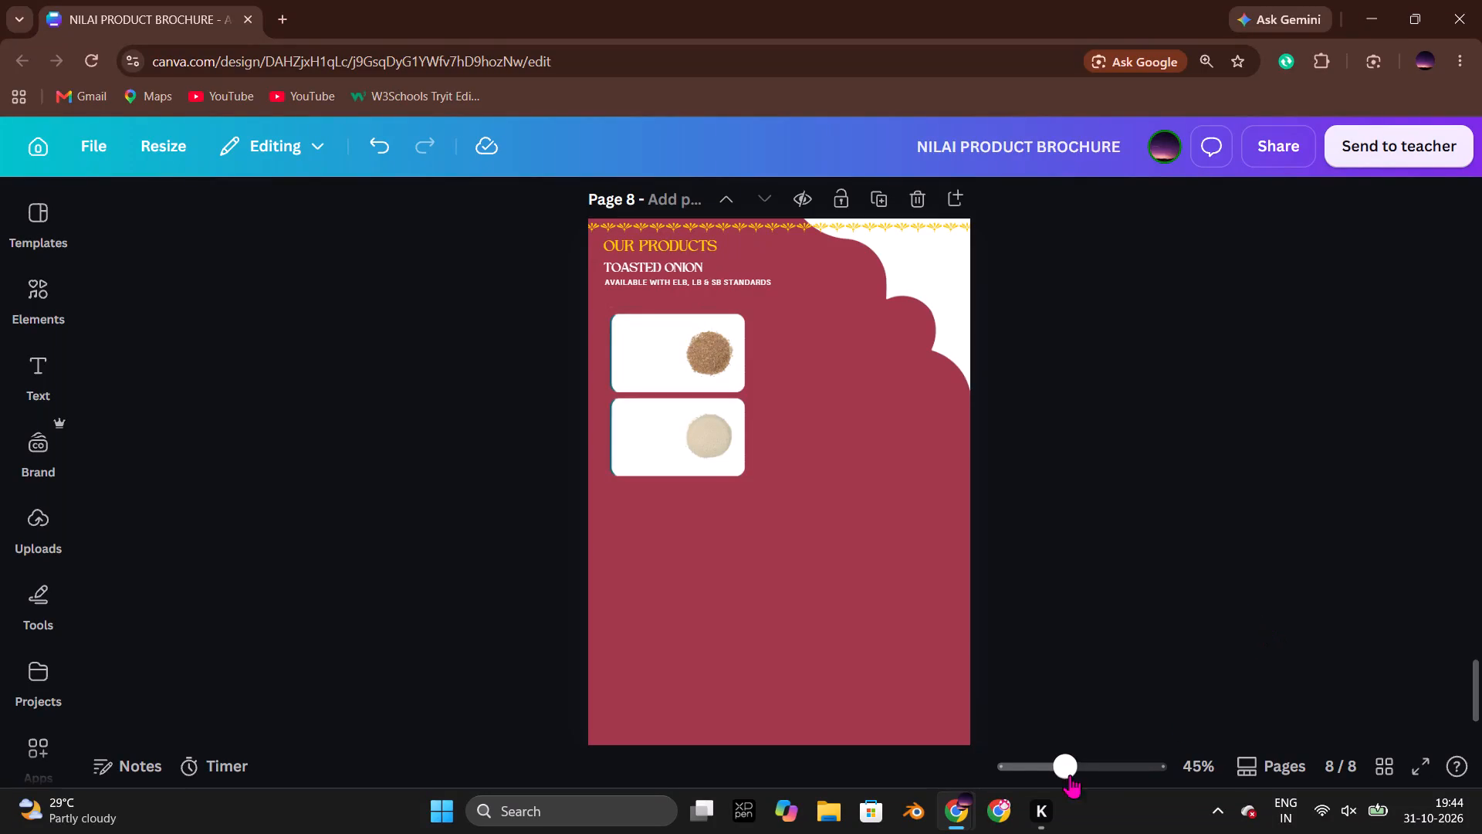
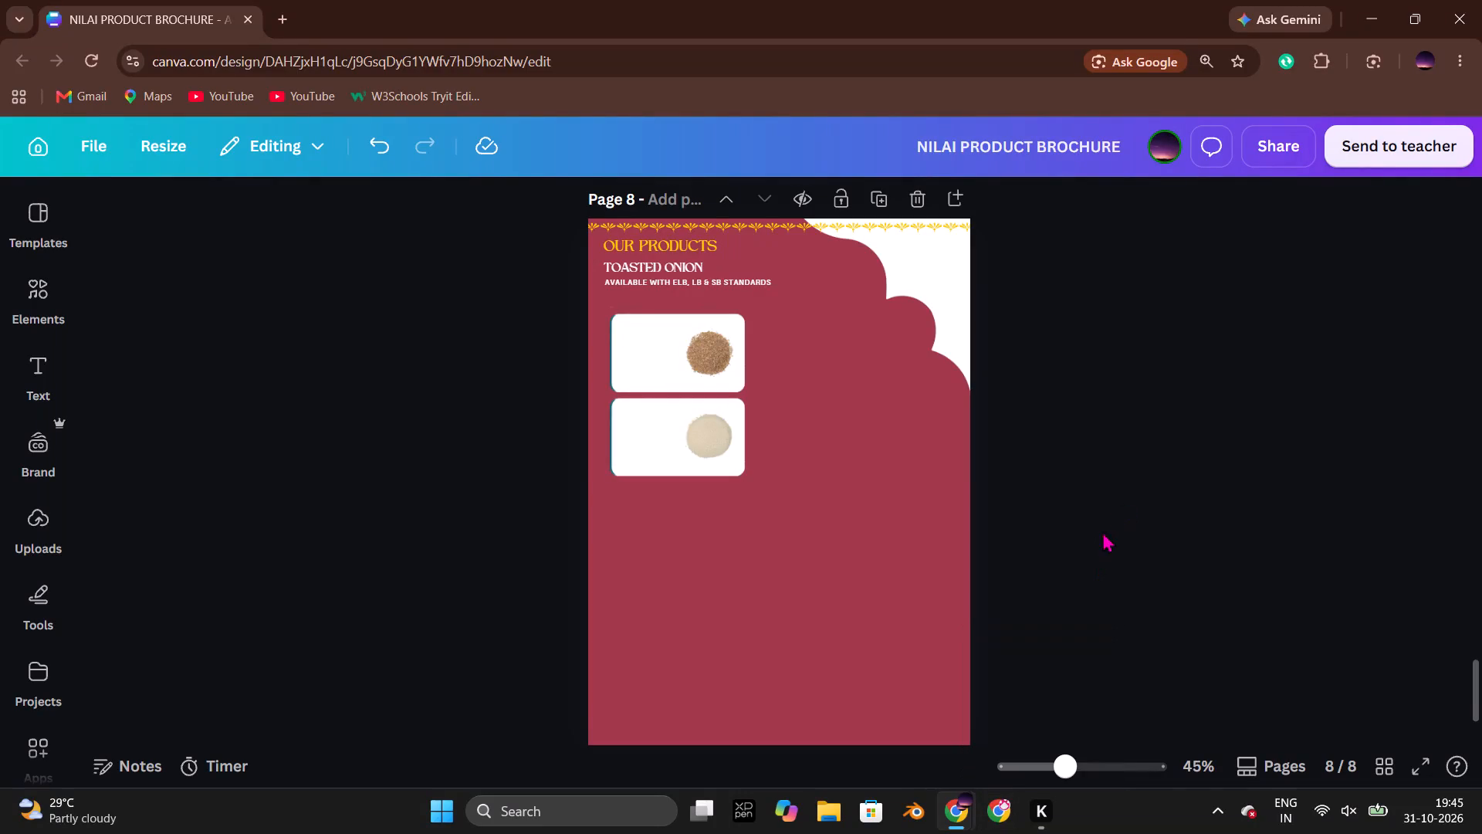
Compare brochure page 8 with the Nagwade Global catalog's OUR PRODUCTS page to check which product content remains to be transferred.
key("alt+Tab")
key("alt+Tab")
left_click(1091, 525)
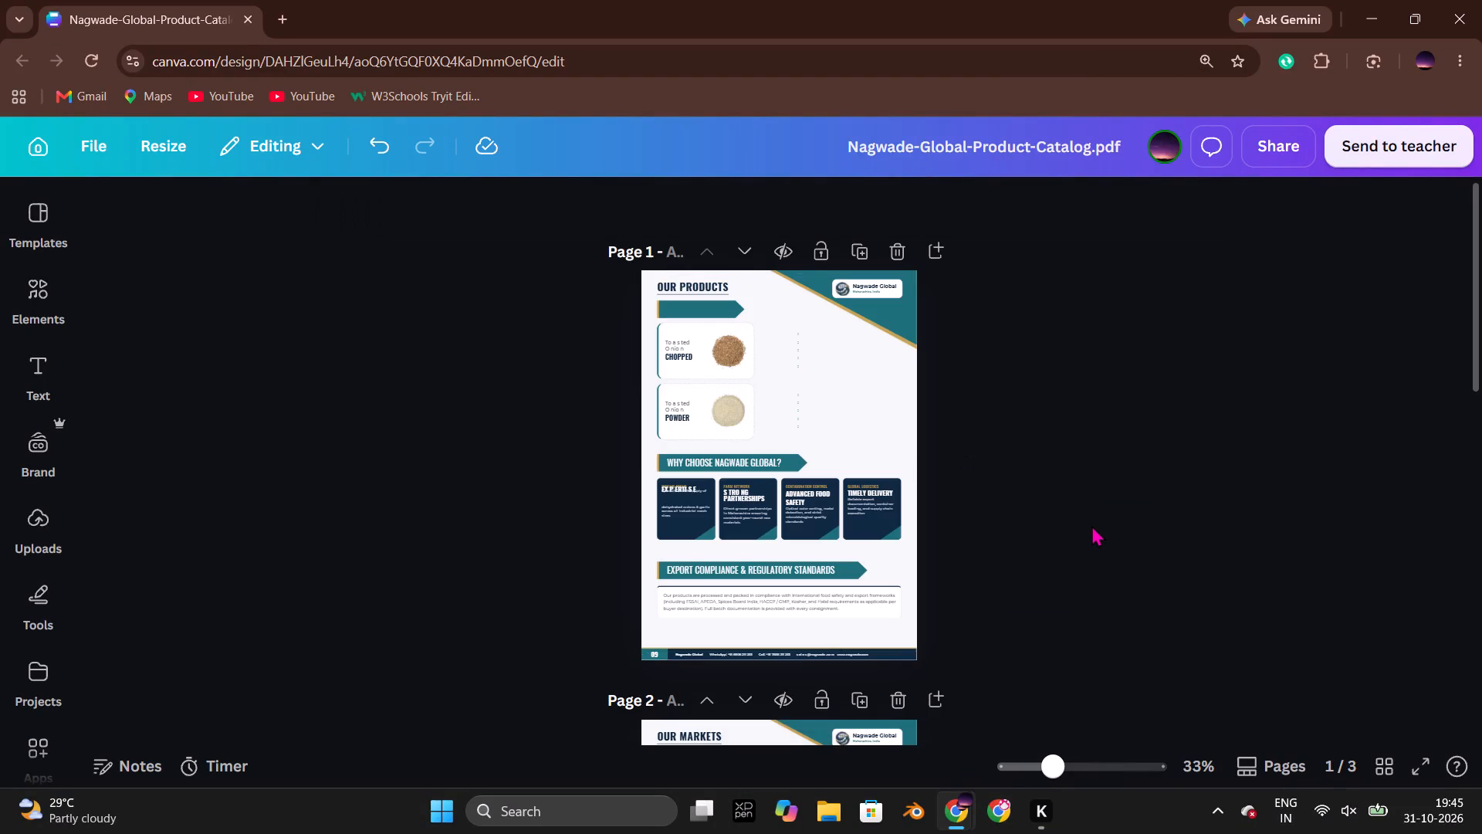
key("alt+Tab")
key("alt+Tab")
key("alt+Tab")
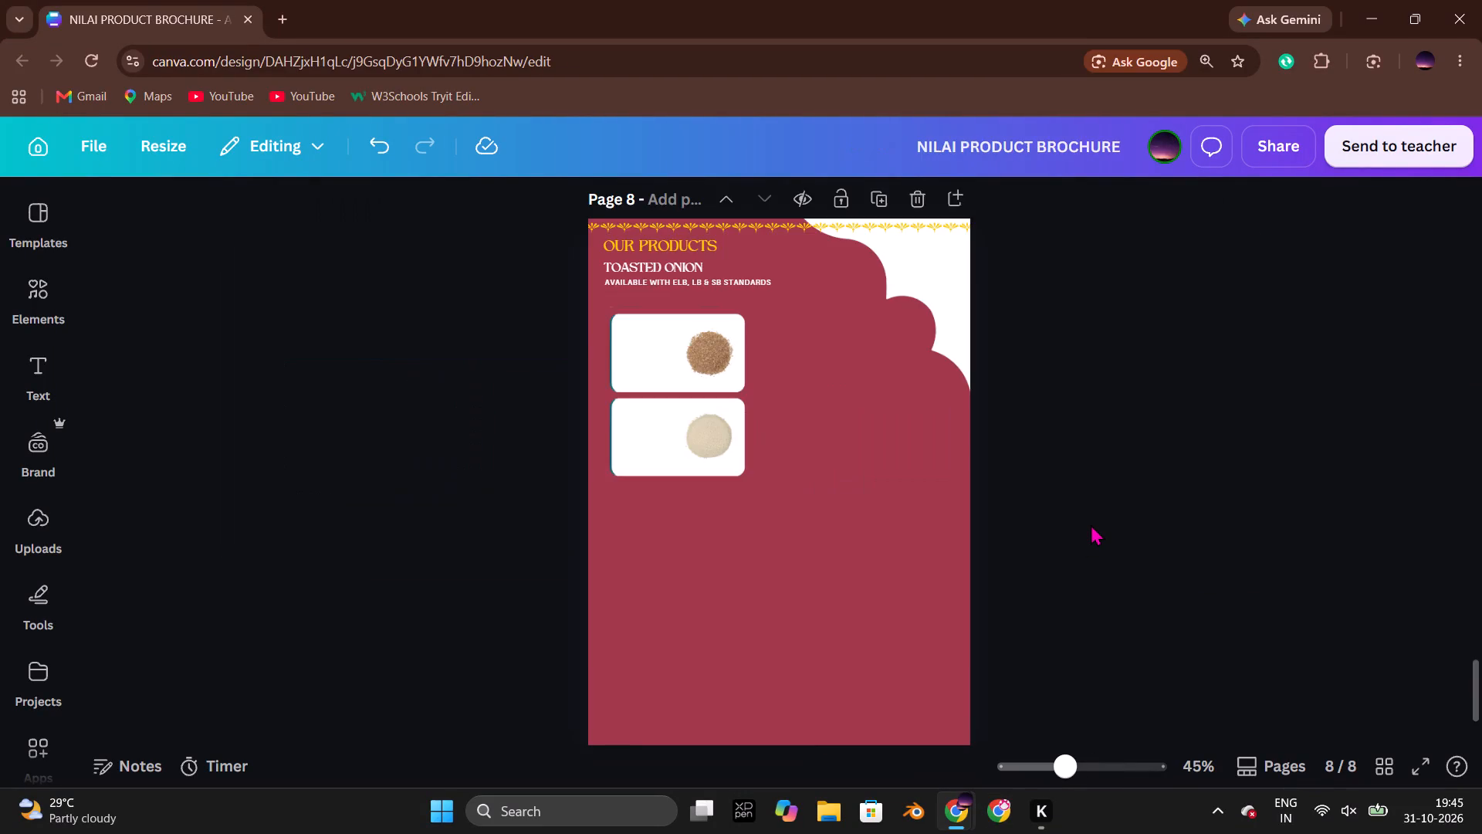
key("alt+Tab")
key("alt+Tab")
key("alt+Tab")
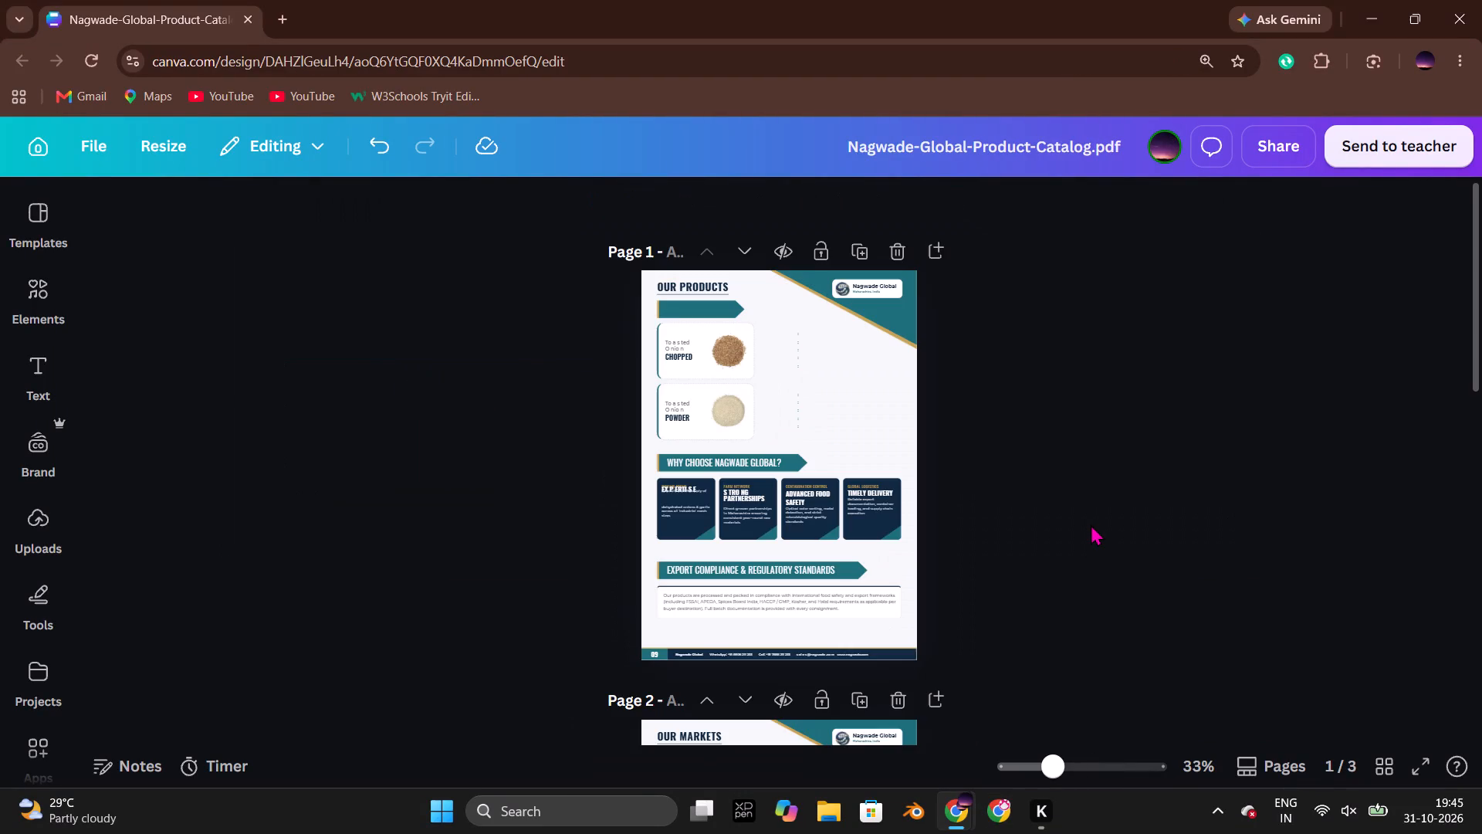
key("alt+Tab")
key("alt+Tab")
key("alt+Tab")
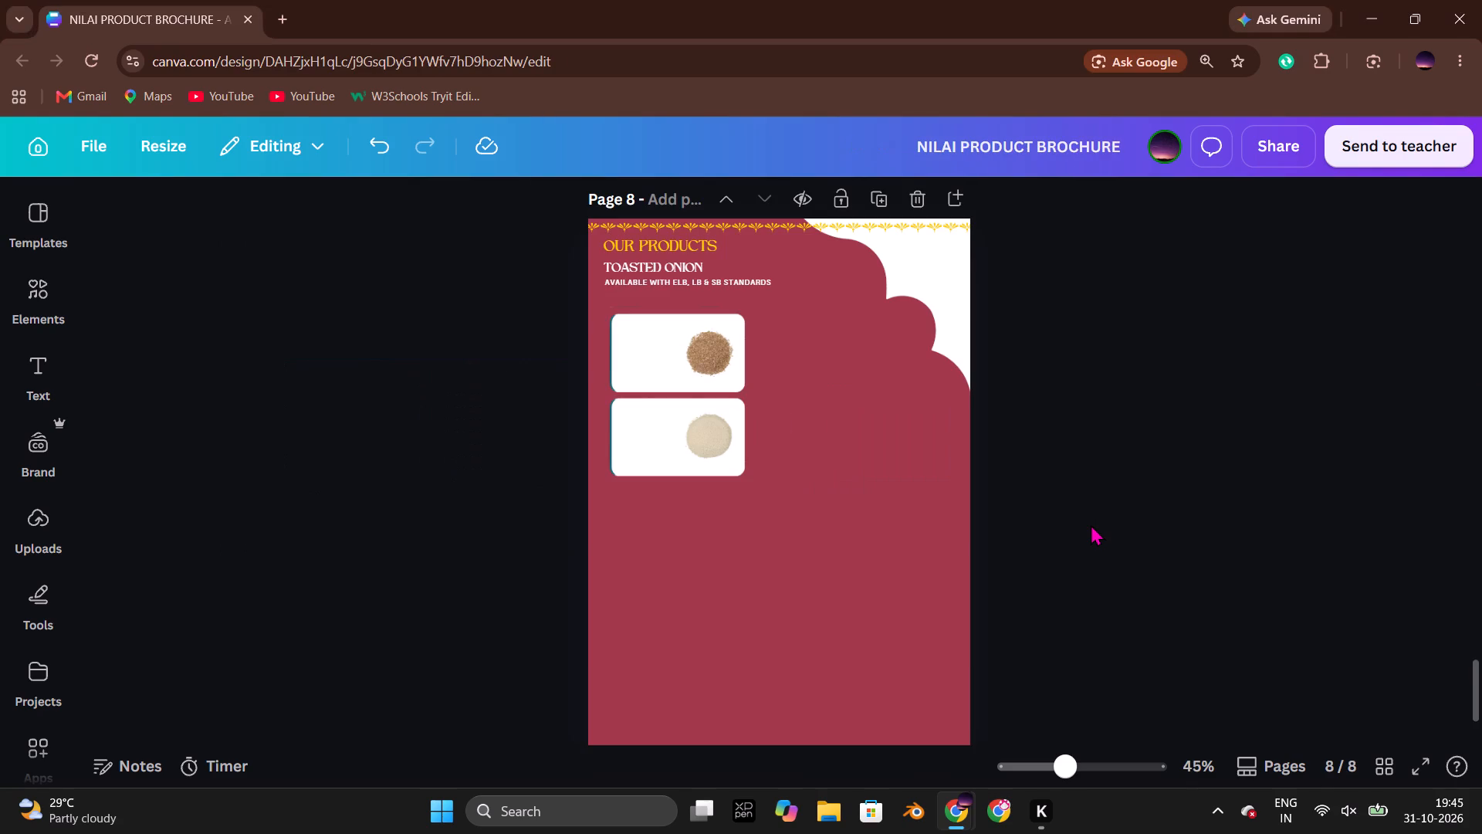
key("alt+Tab")
key("alt+Tab")
key("alt+Tab")
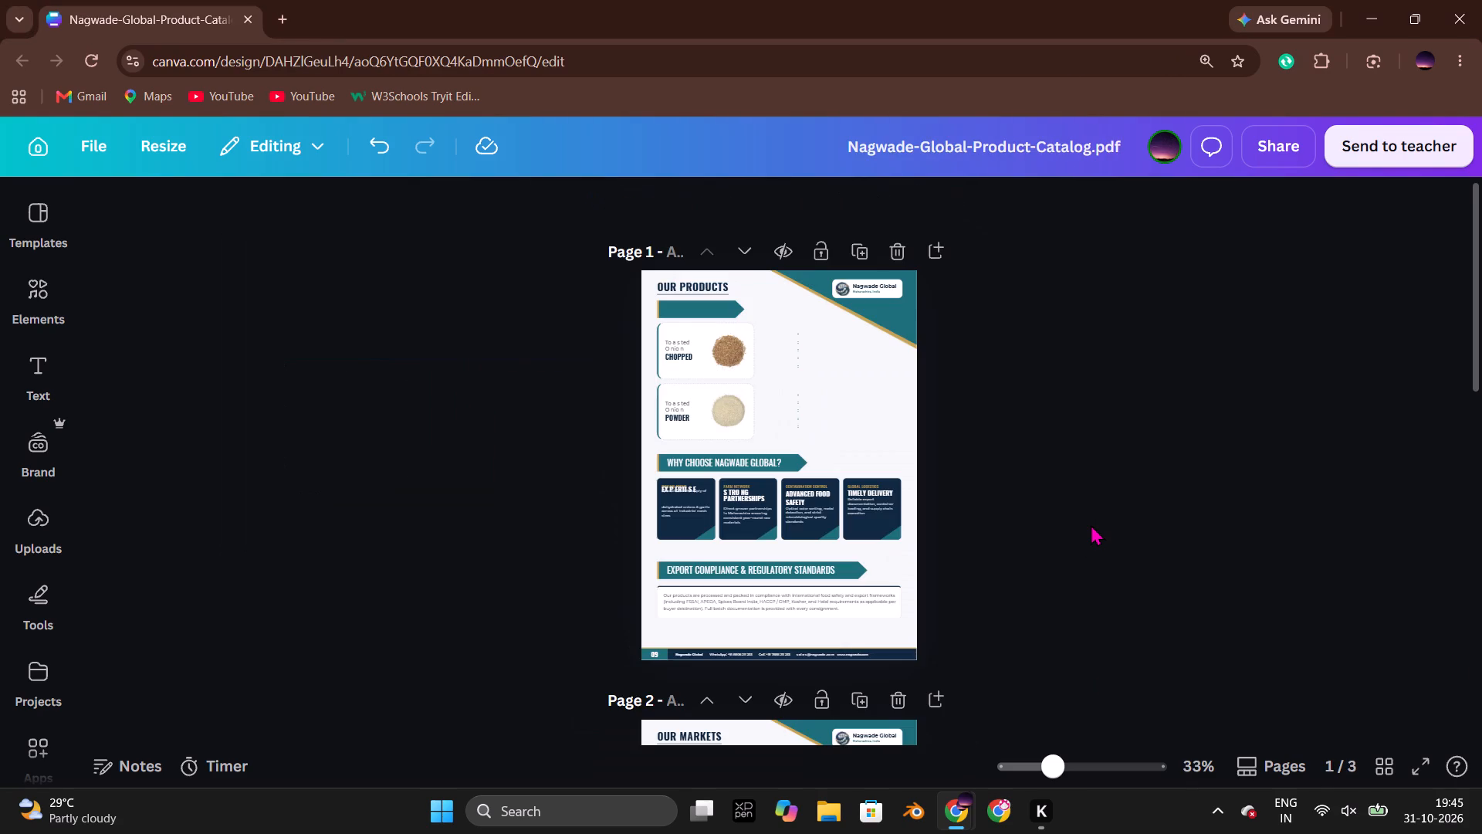
Copy the catalog's Toasted Onion CHOPPED and POWDER labels onto brochure page 8, placing each beside its product image inside its white card.
left_click(666, 351)
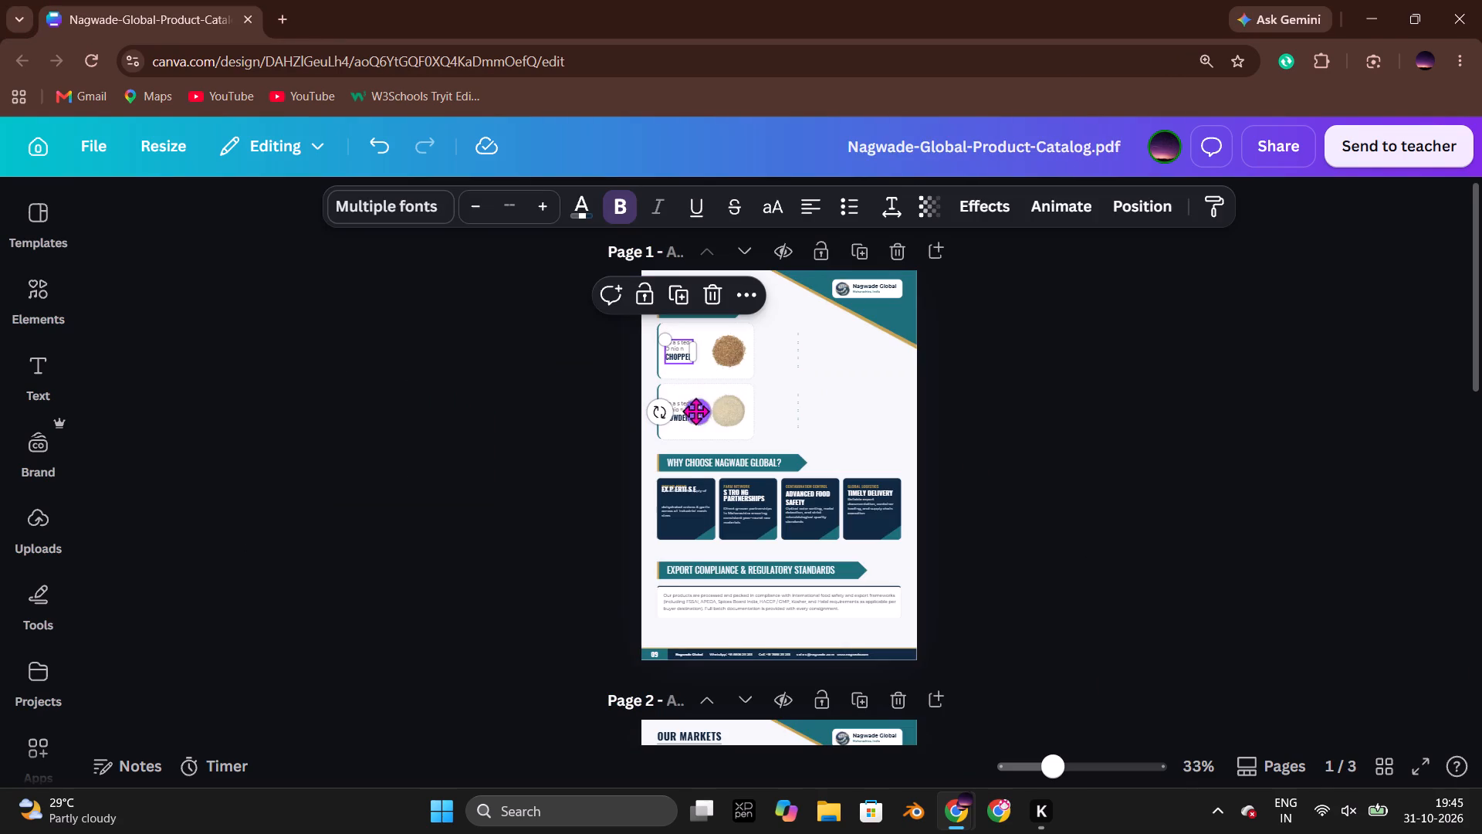
left_click(679, 422, "shift")
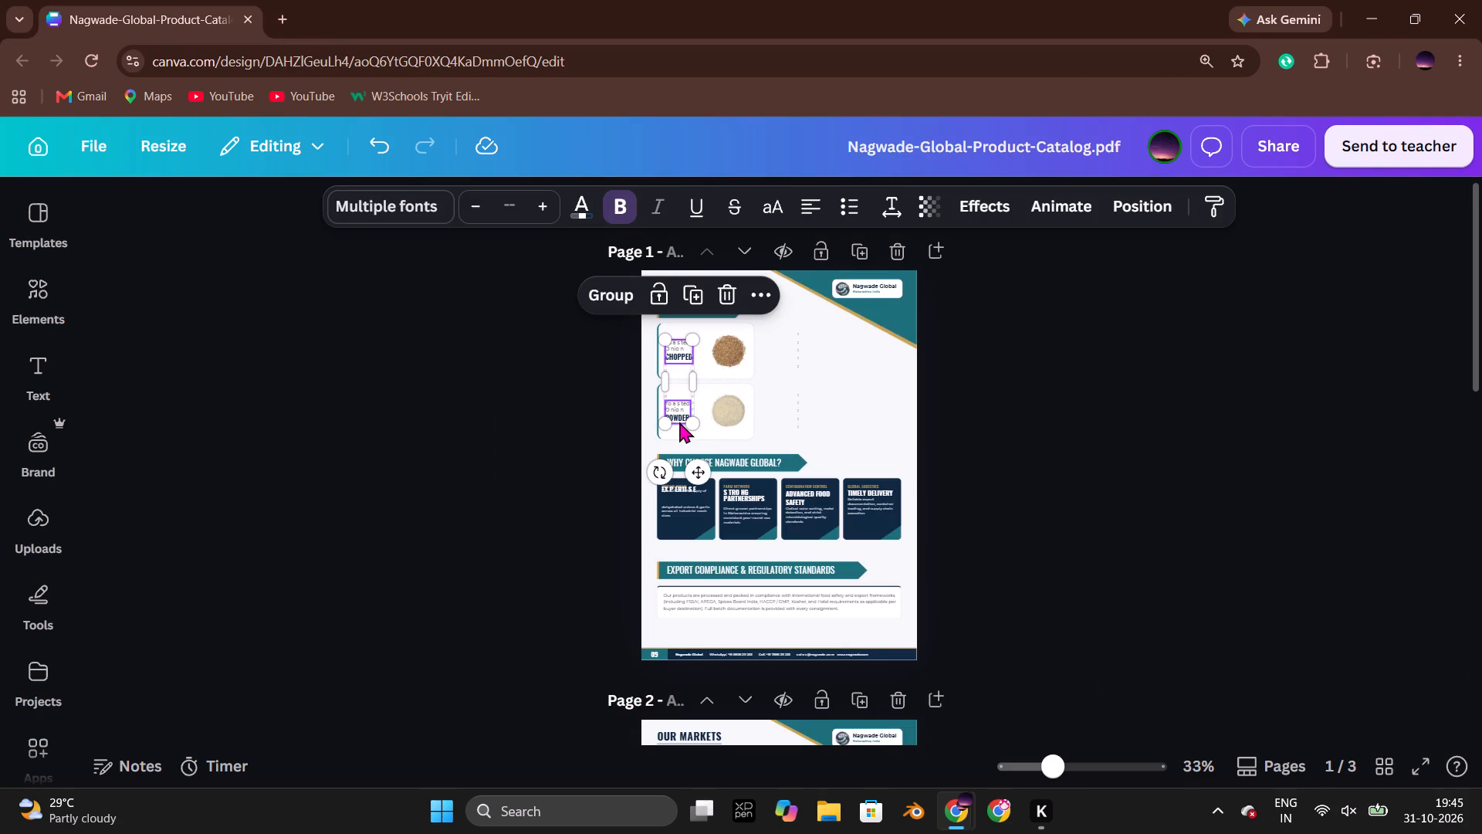
key("ctrl+c")
key("alt+Tab")
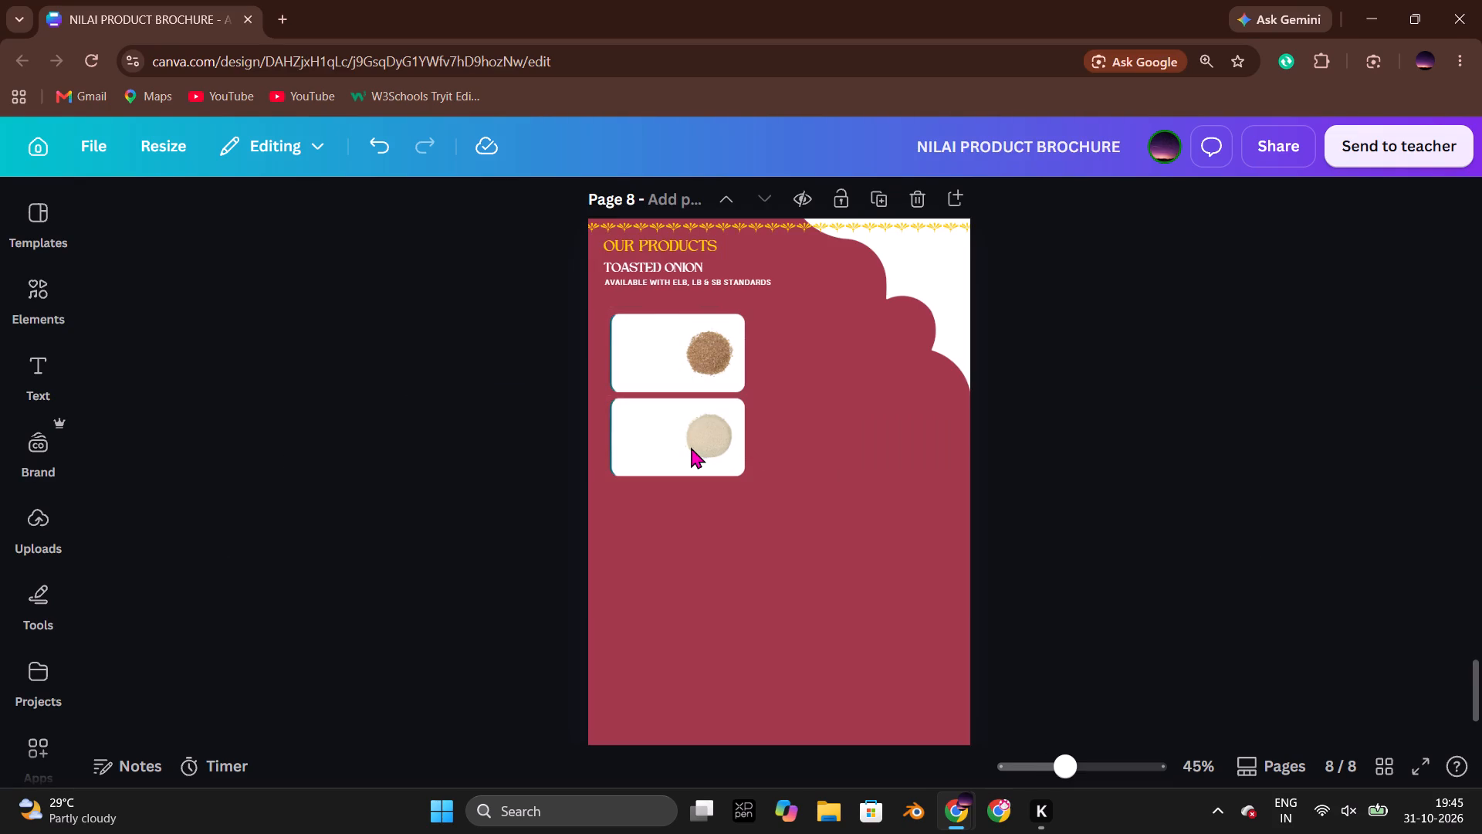
key("ctrl+v")
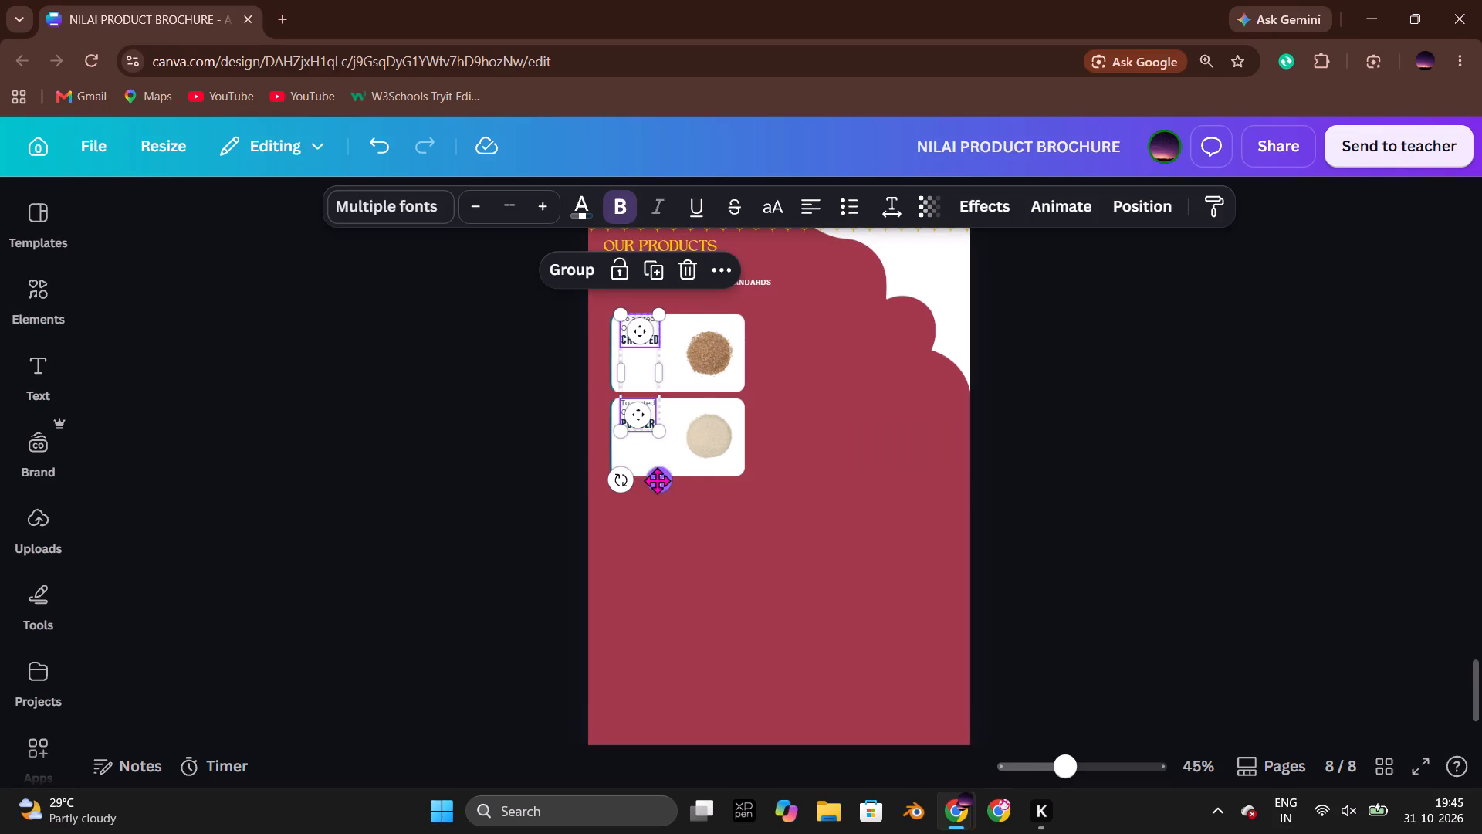
left_click_drag(657, 480, 658, 503)
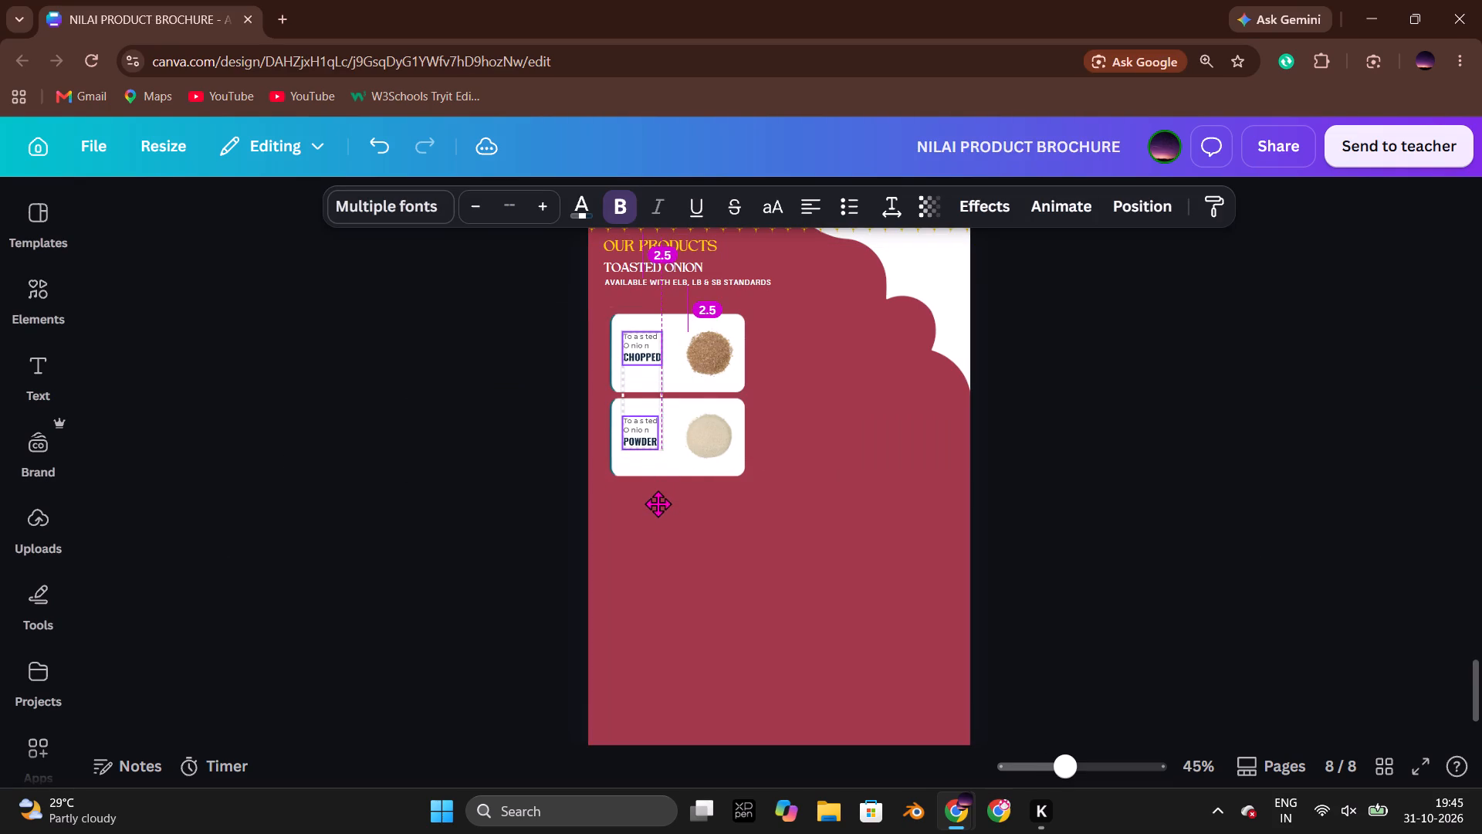
left_click_drag(658, 503, 661, 505)
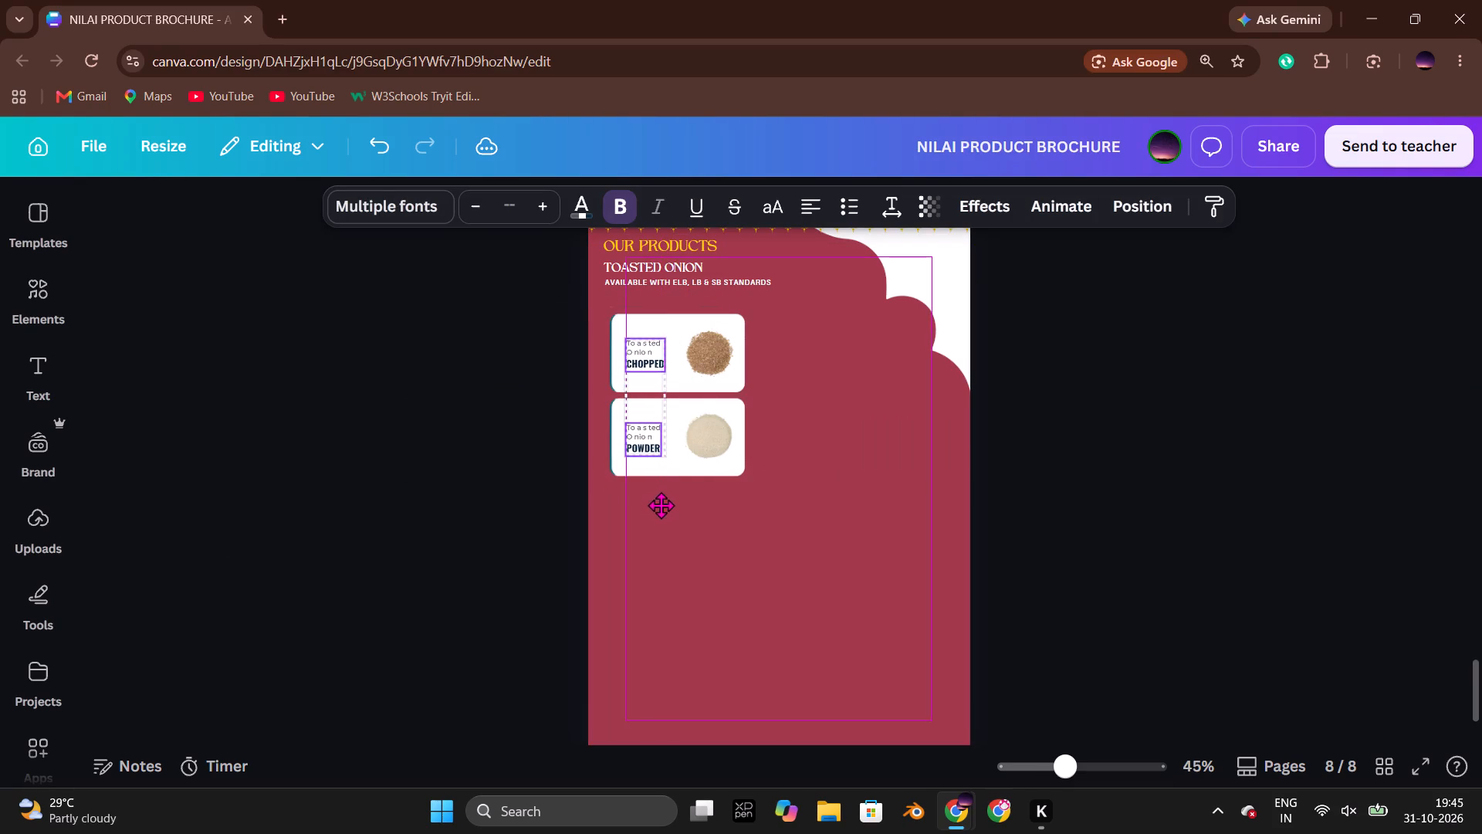
left_click_drag(661, 505, 659, 506)
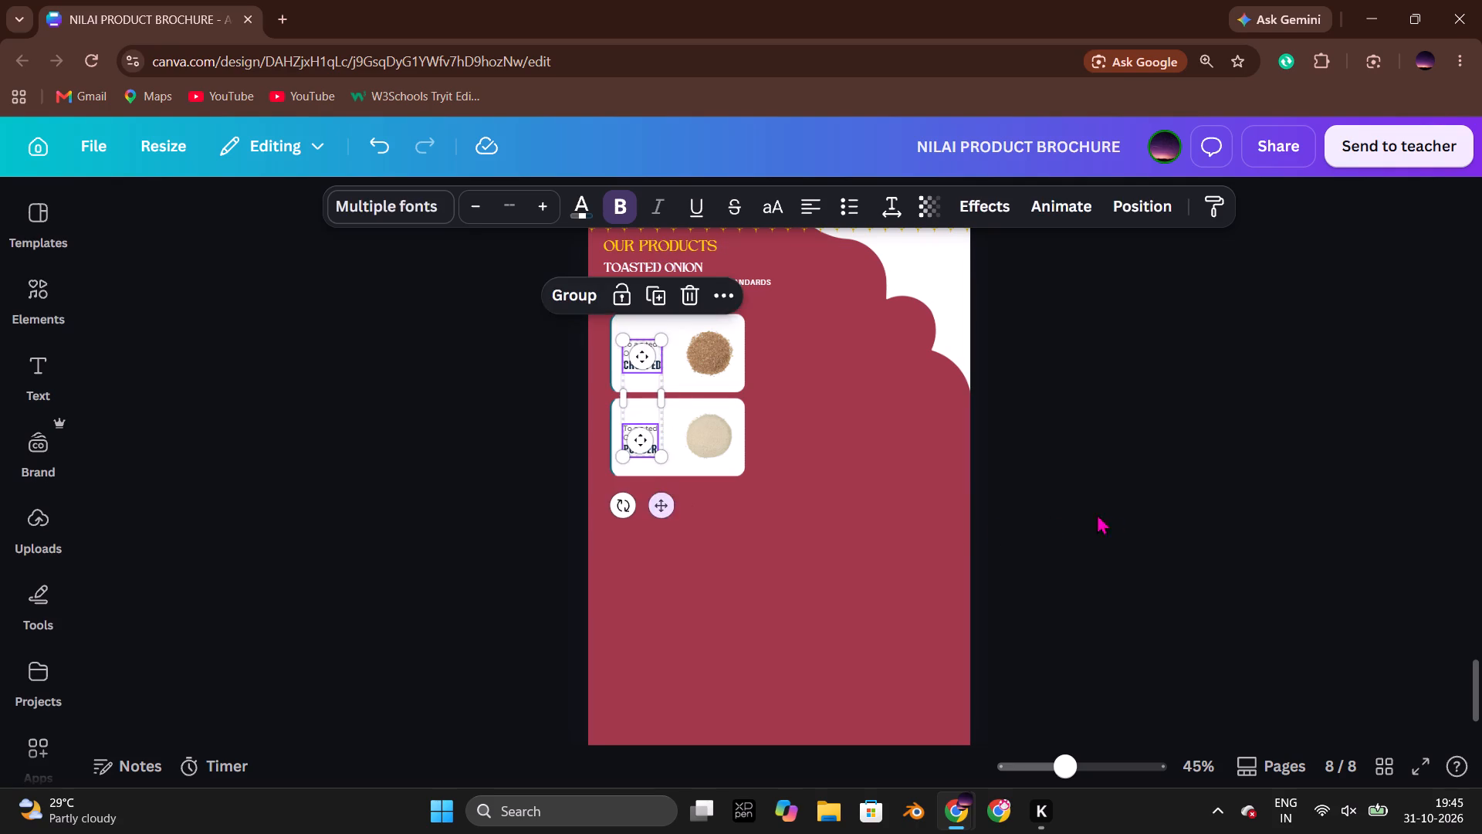
left_click(1107, 514)
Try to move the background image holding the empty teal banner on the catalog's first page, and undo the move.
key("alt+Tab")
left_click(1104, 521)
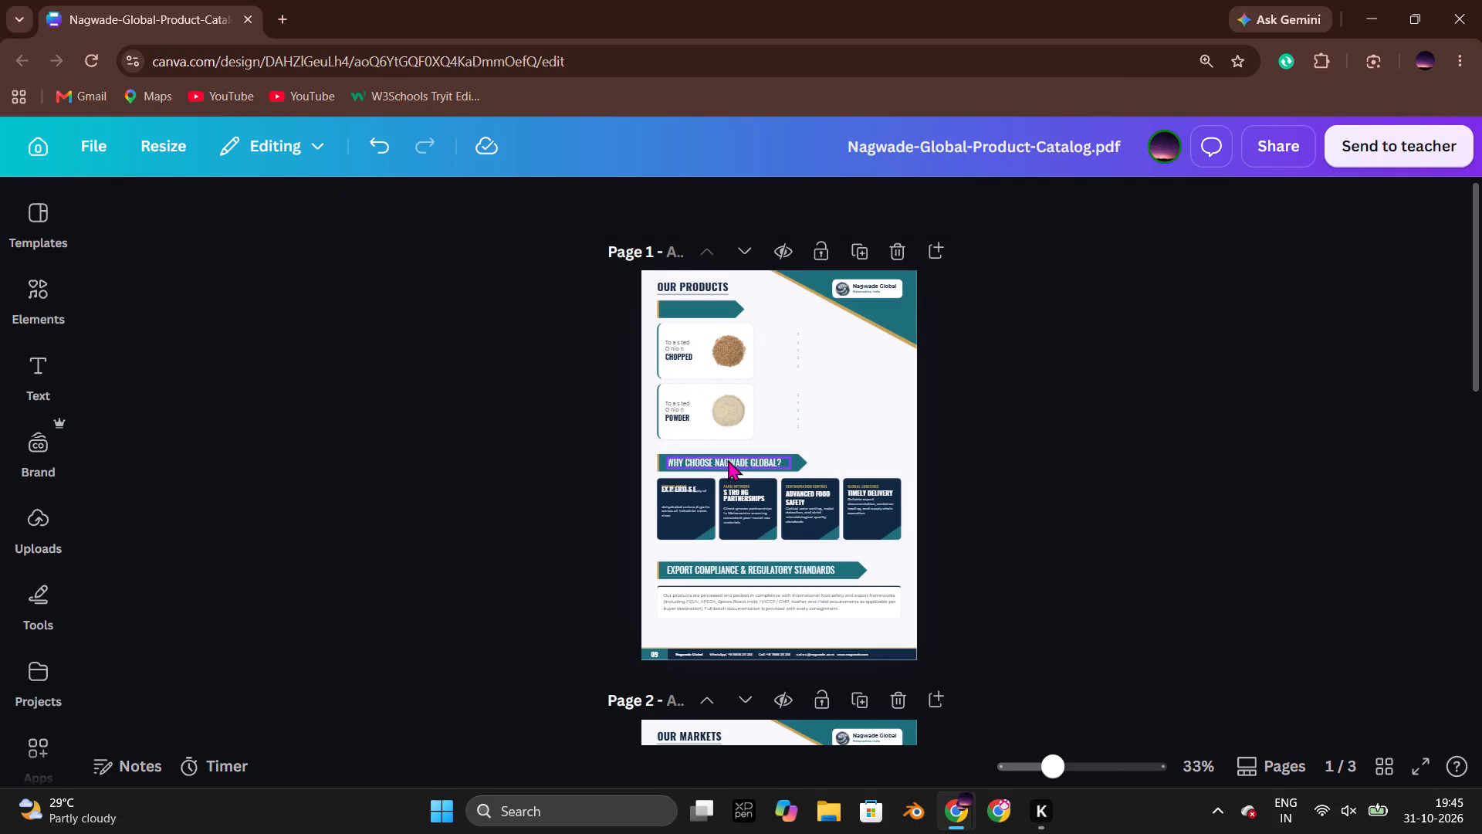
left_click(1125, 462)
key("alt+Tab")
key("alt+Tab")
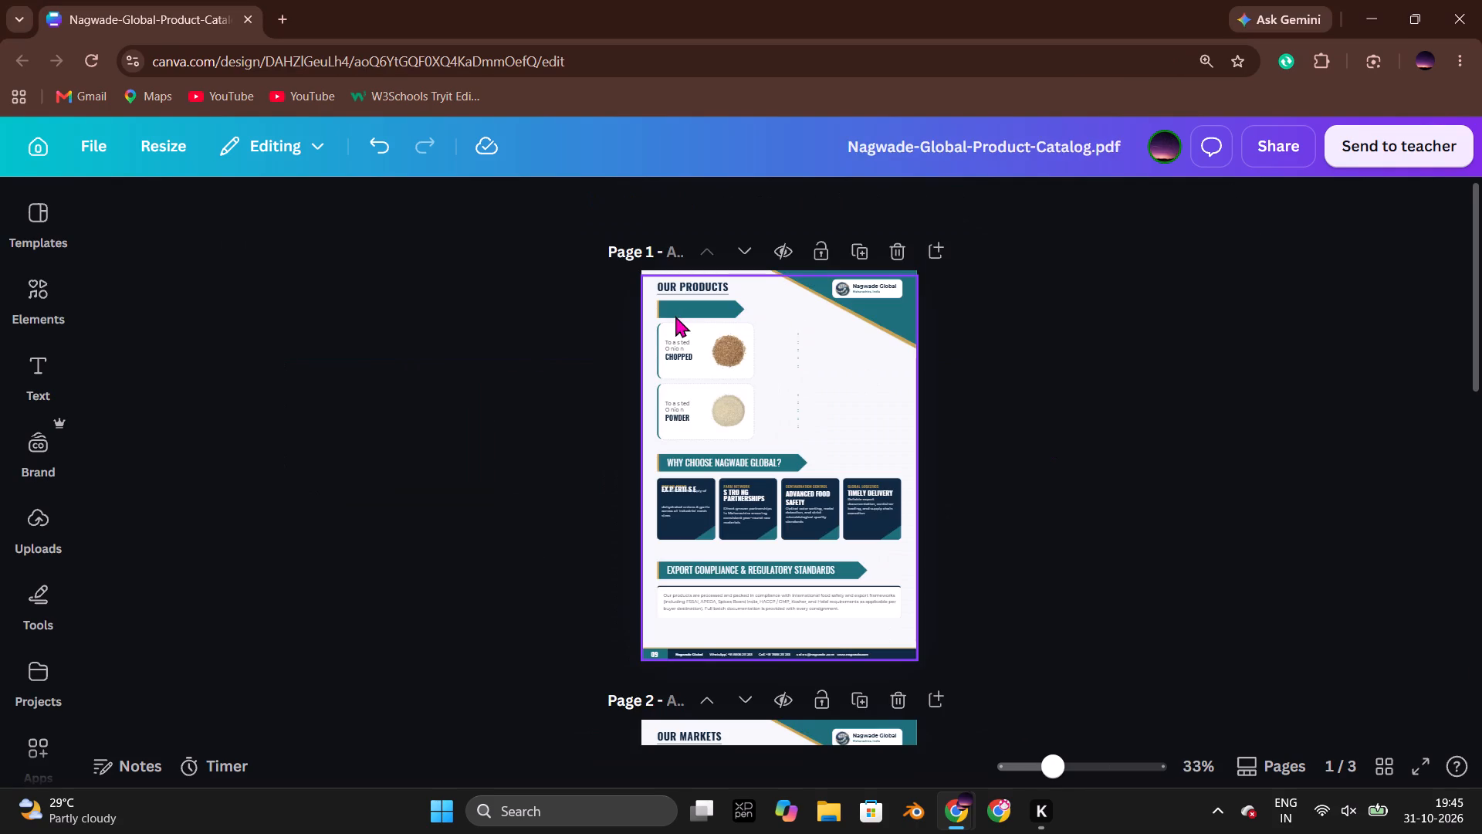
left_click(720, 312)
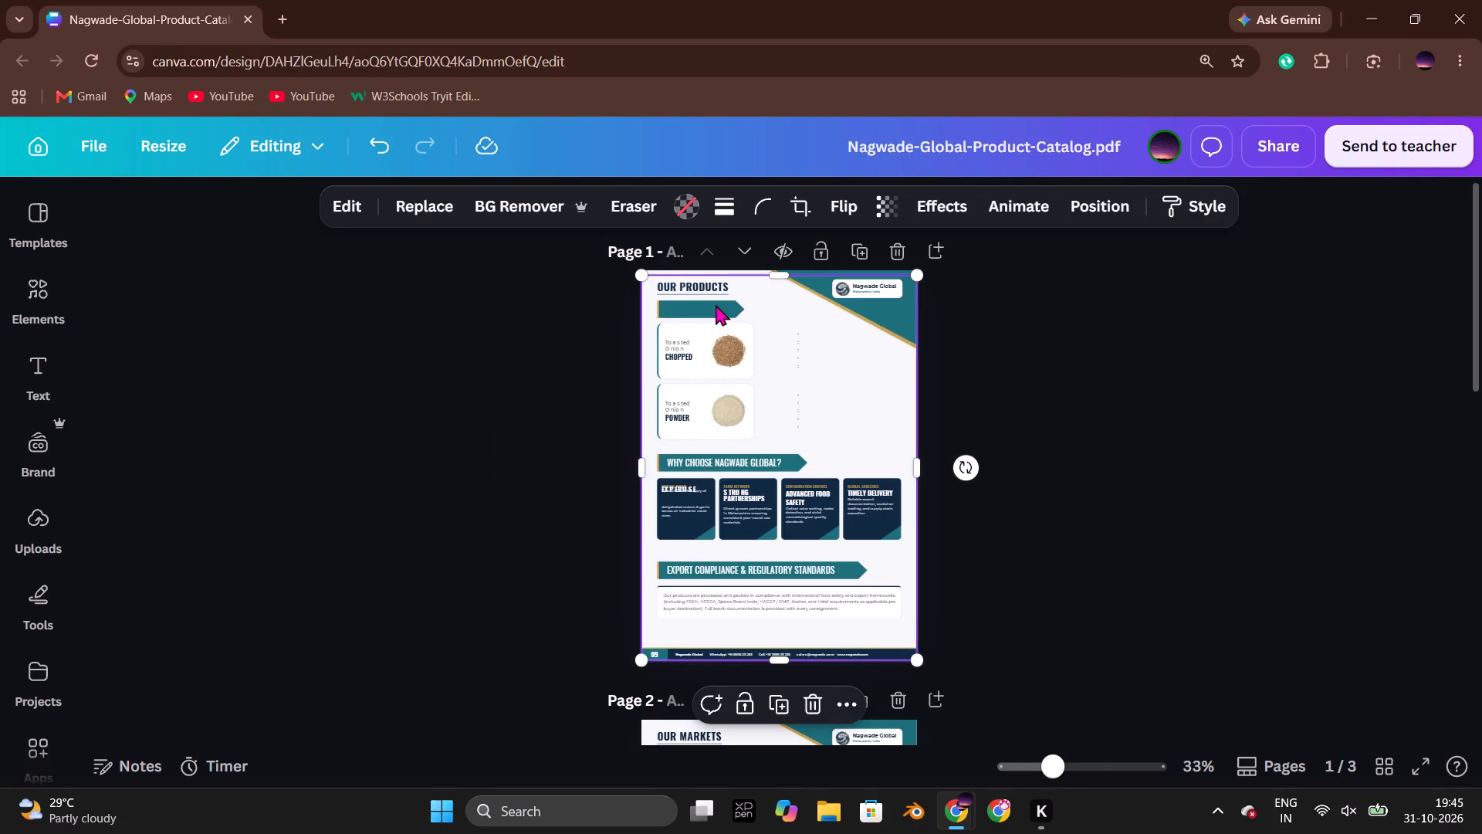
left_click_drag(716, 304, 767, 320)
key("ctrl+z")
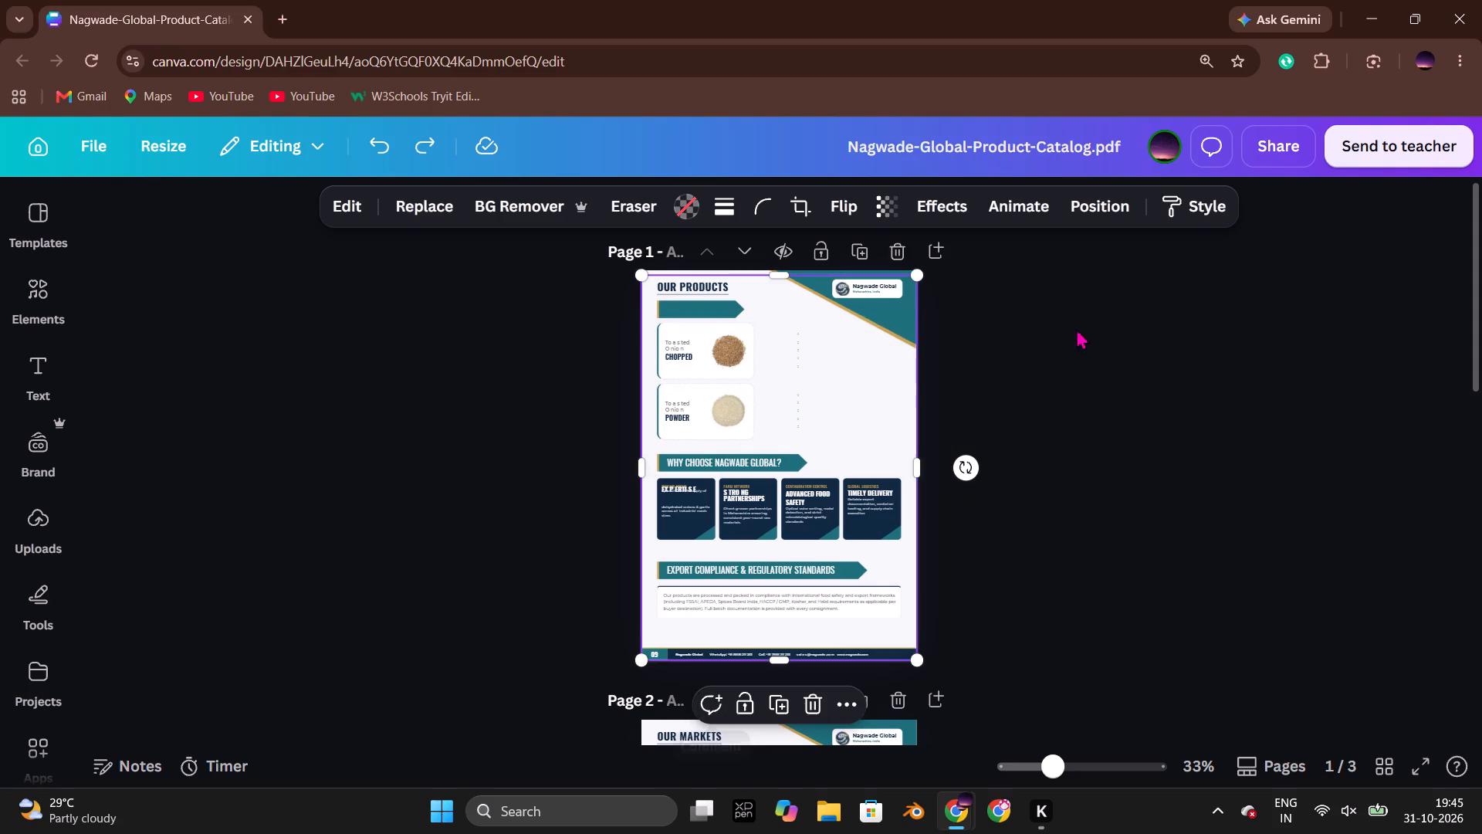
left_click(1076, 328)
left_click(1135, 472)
Compare the filled product cards on brochure page 8 with the catalog's first page and its WHY CHOOSE NAGWADE GLOBAL? section.
key("alt+Tab")
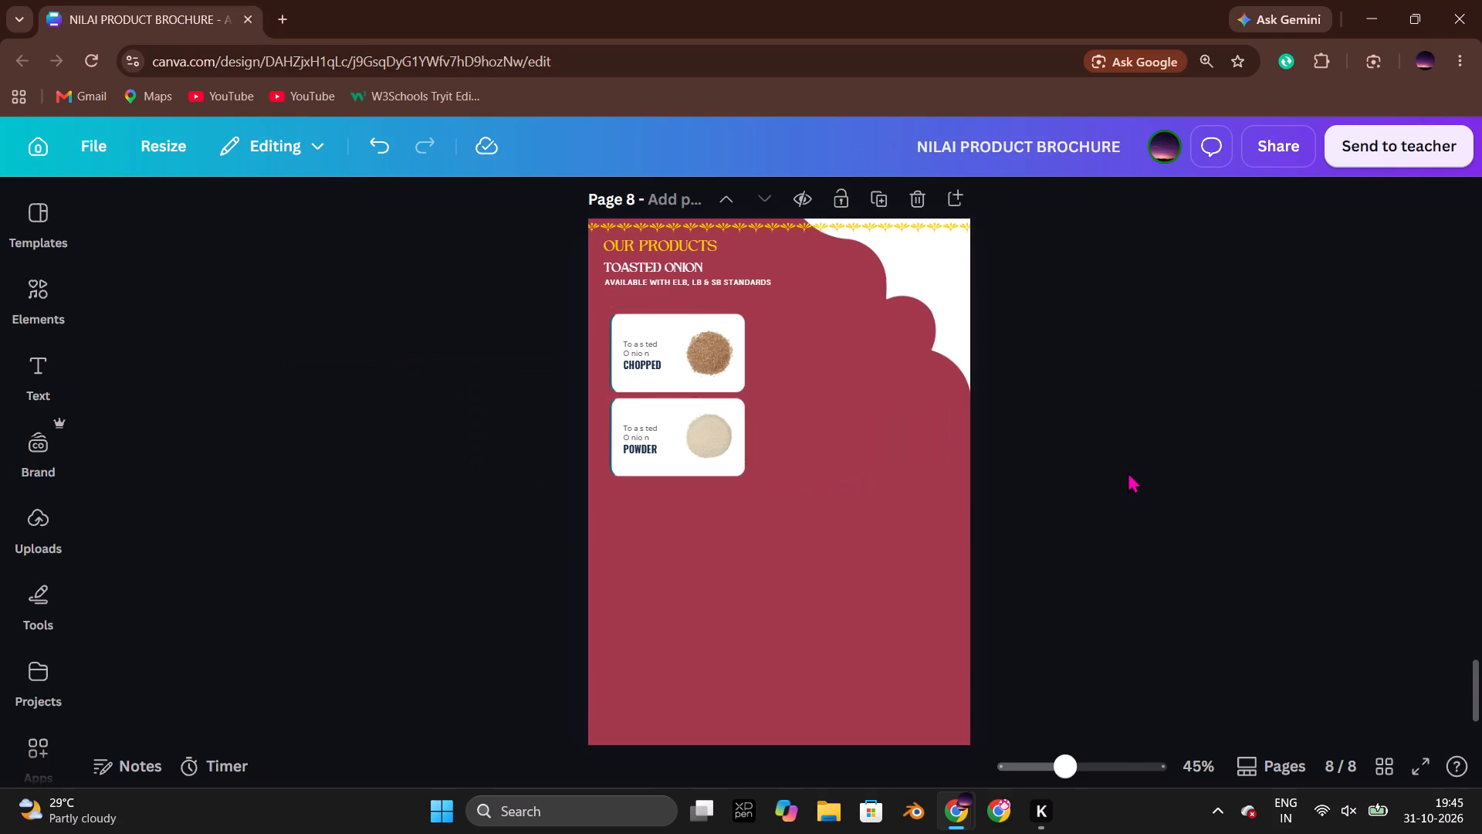
left_click(1099, 521)
key("alt+Tab")
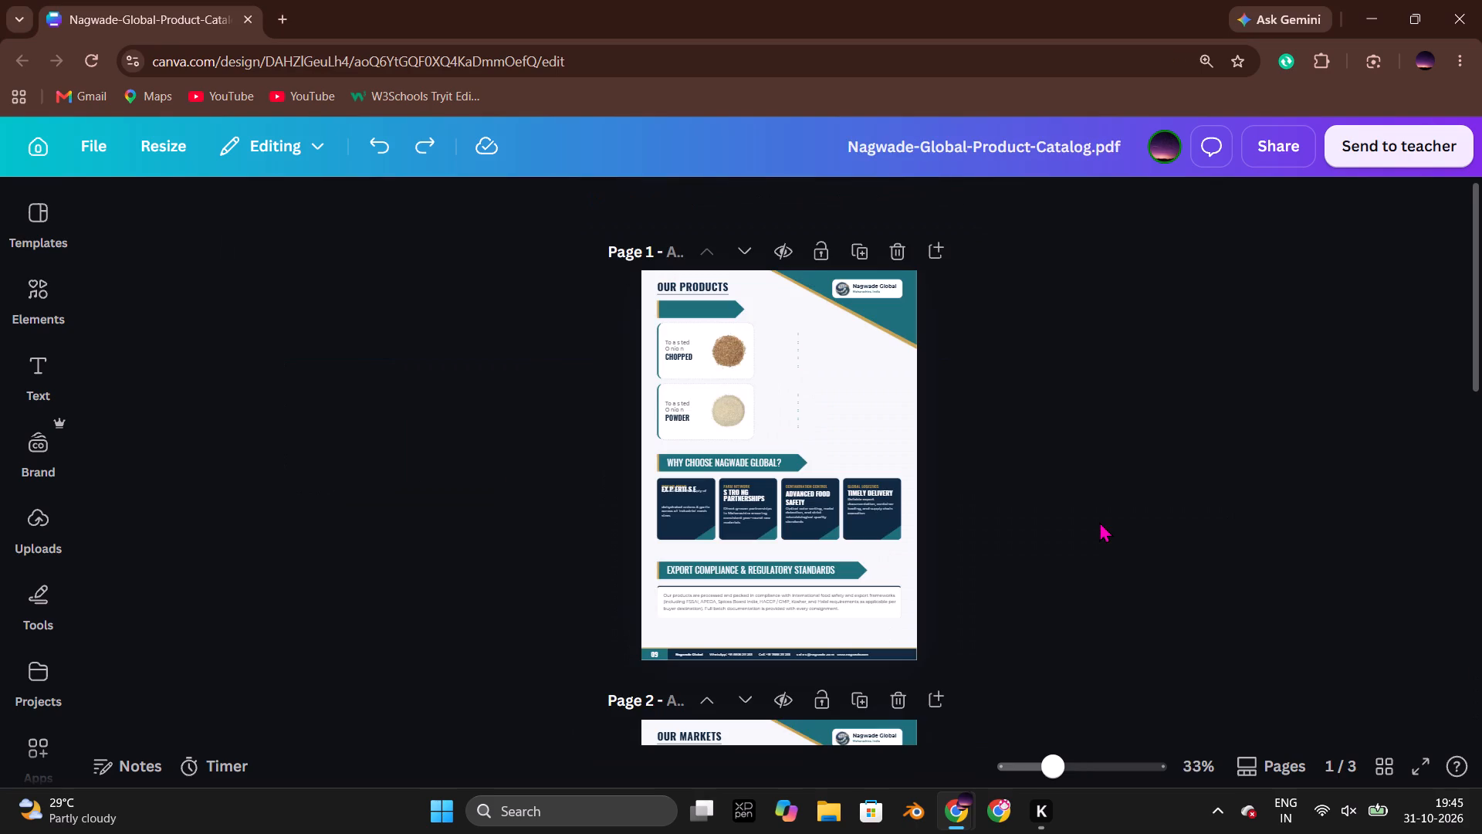
key("alt+Tab")
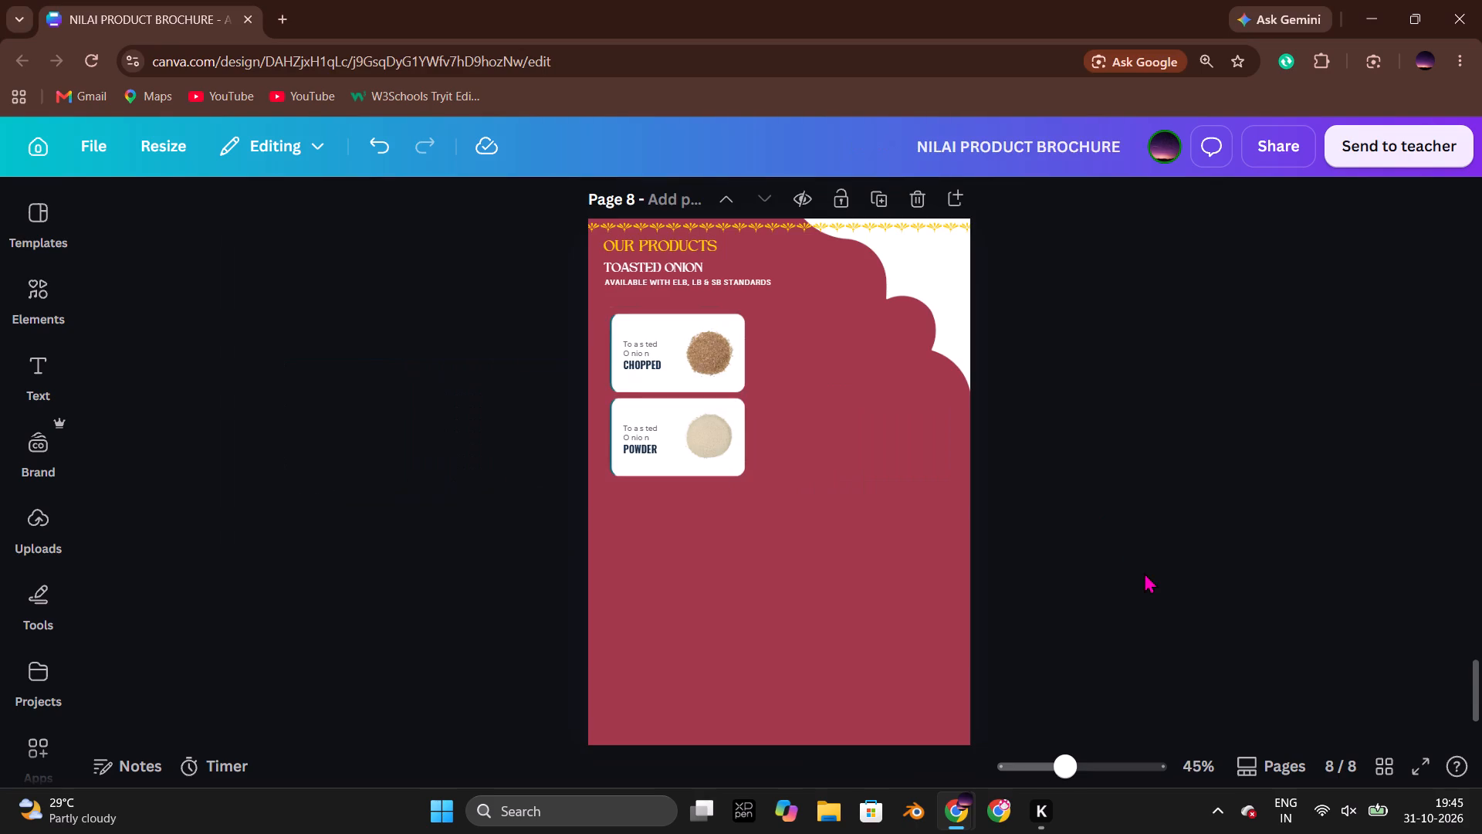
key("alt+Tab")
key("alt+Tab")
key("alt+Tab")
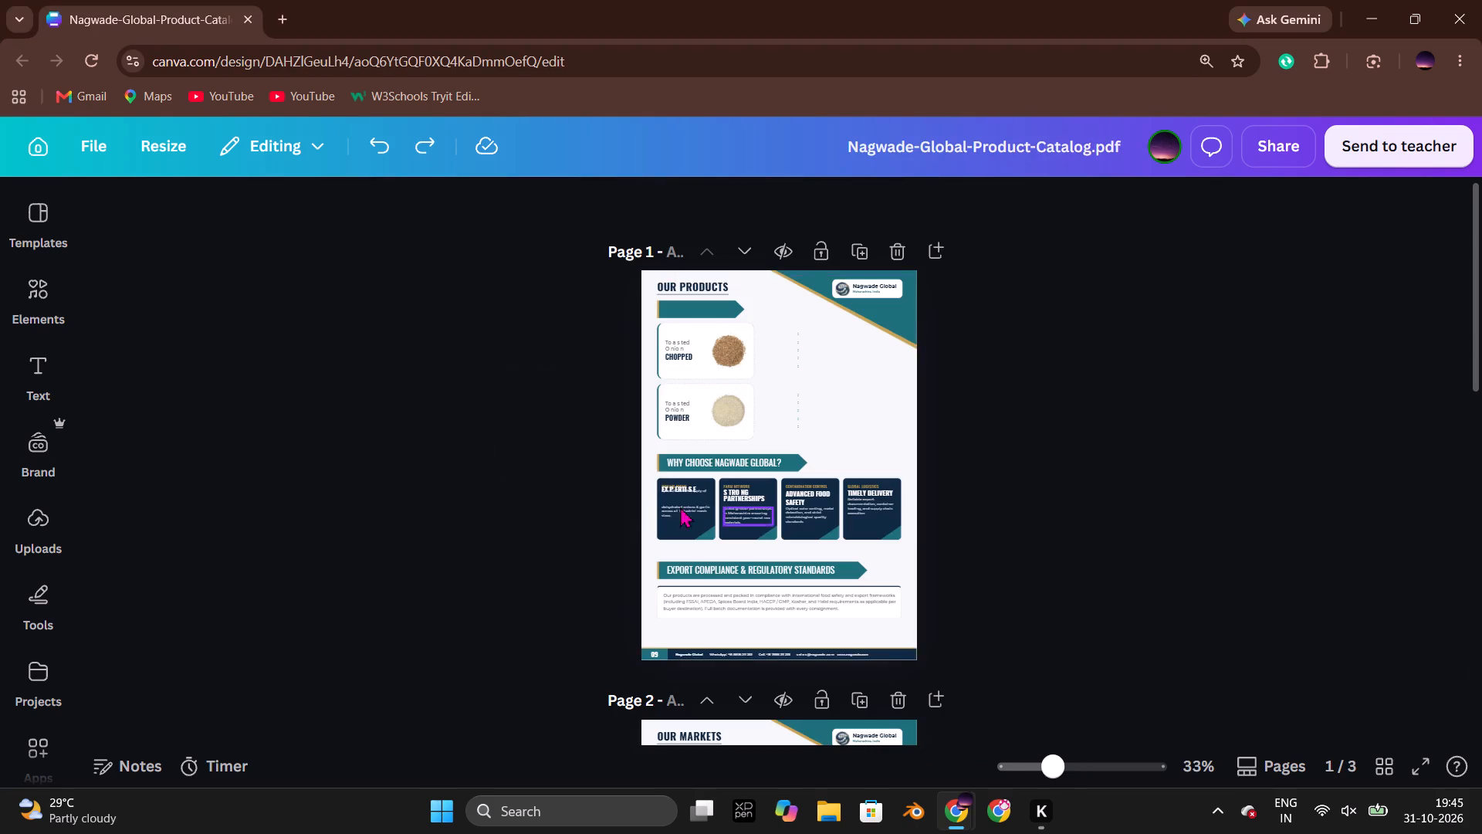
key("alt+Tab")
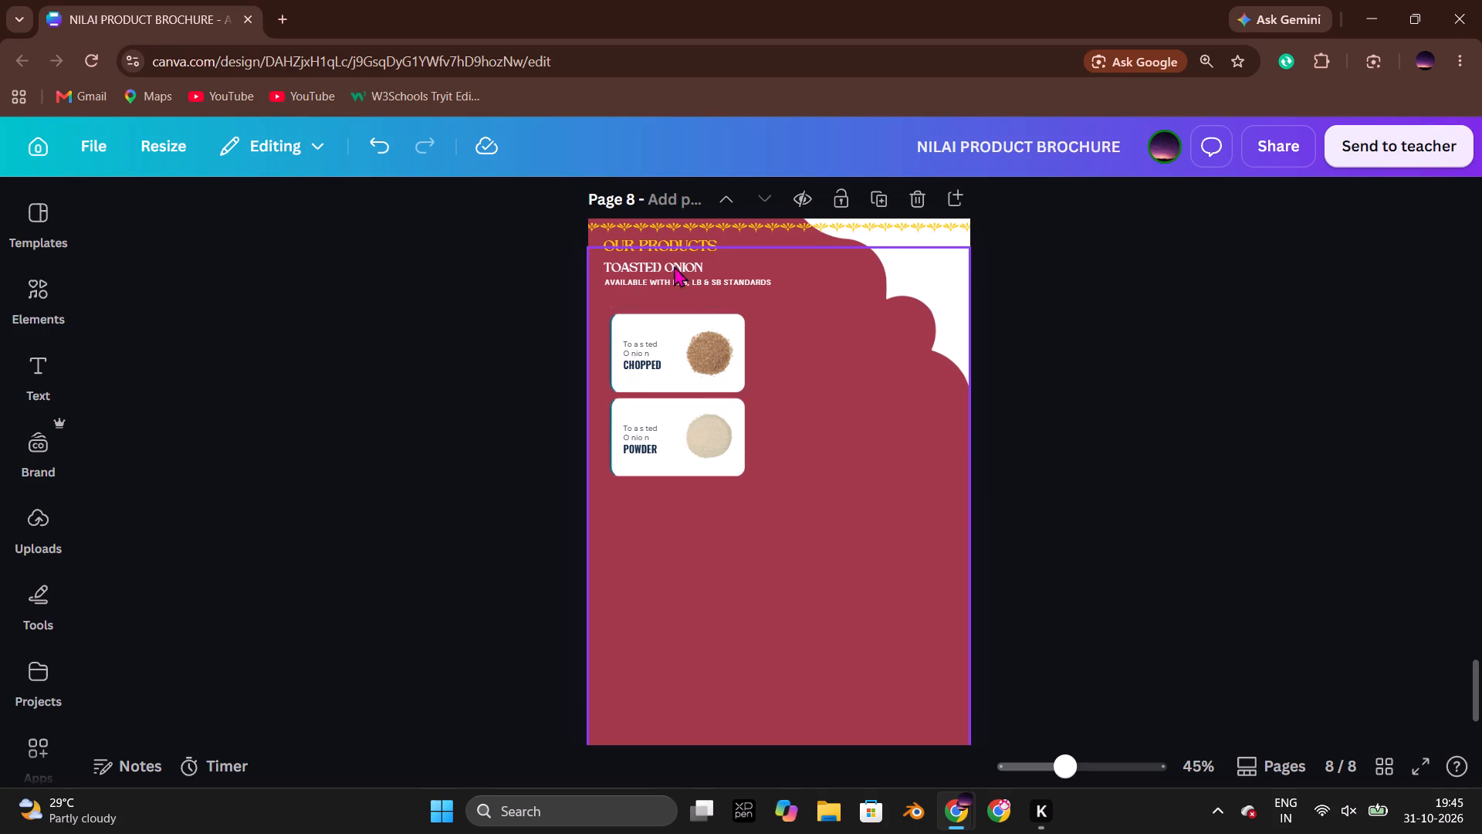
Send the large maroon background graphic on brochure page 8 one layer backward.
left_click(677, 270)
left_click(672, 265)
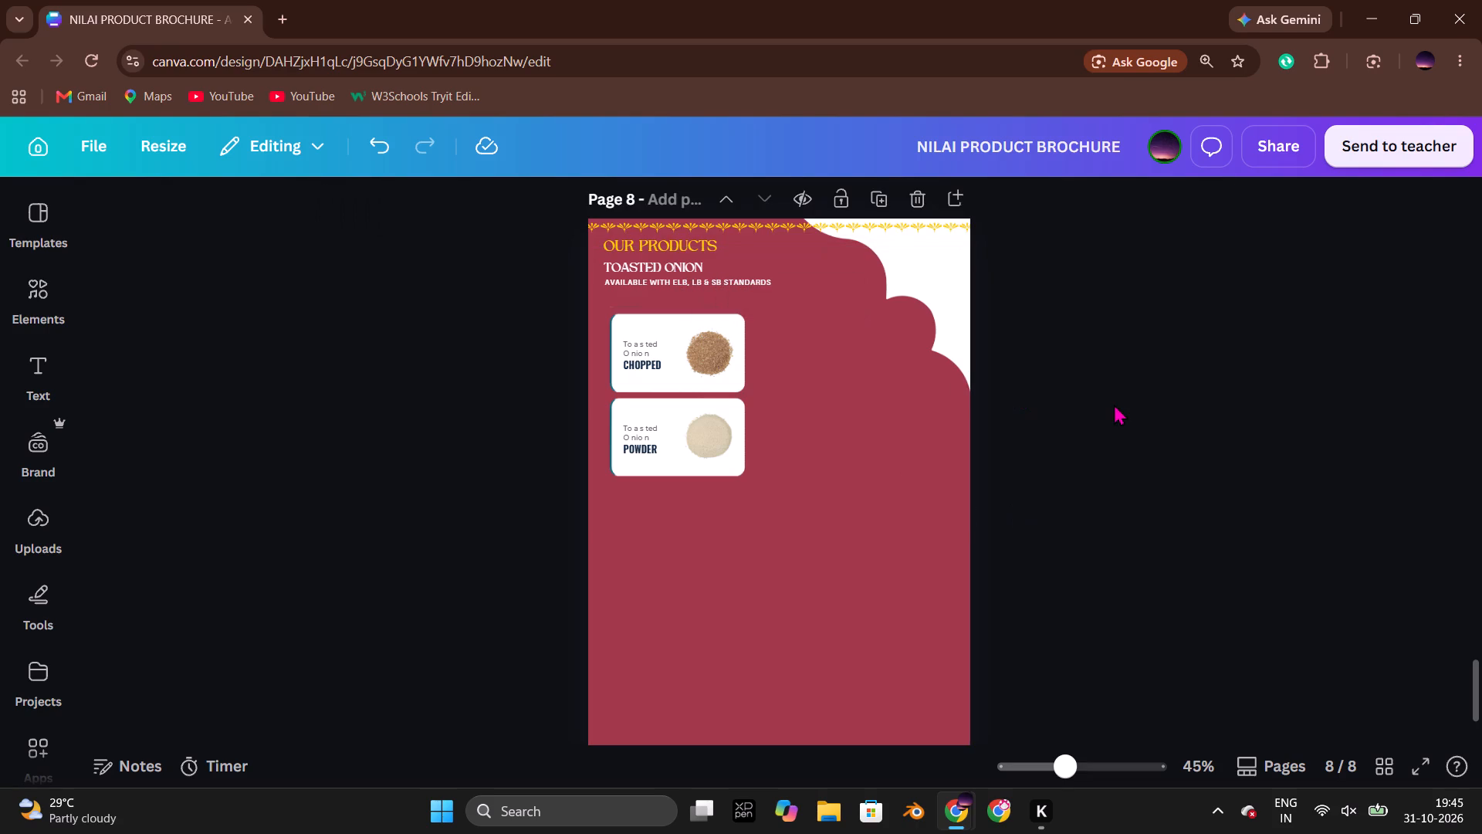
left_click(1114, 404)
left_click(842, 402)
left_click(849, 291)
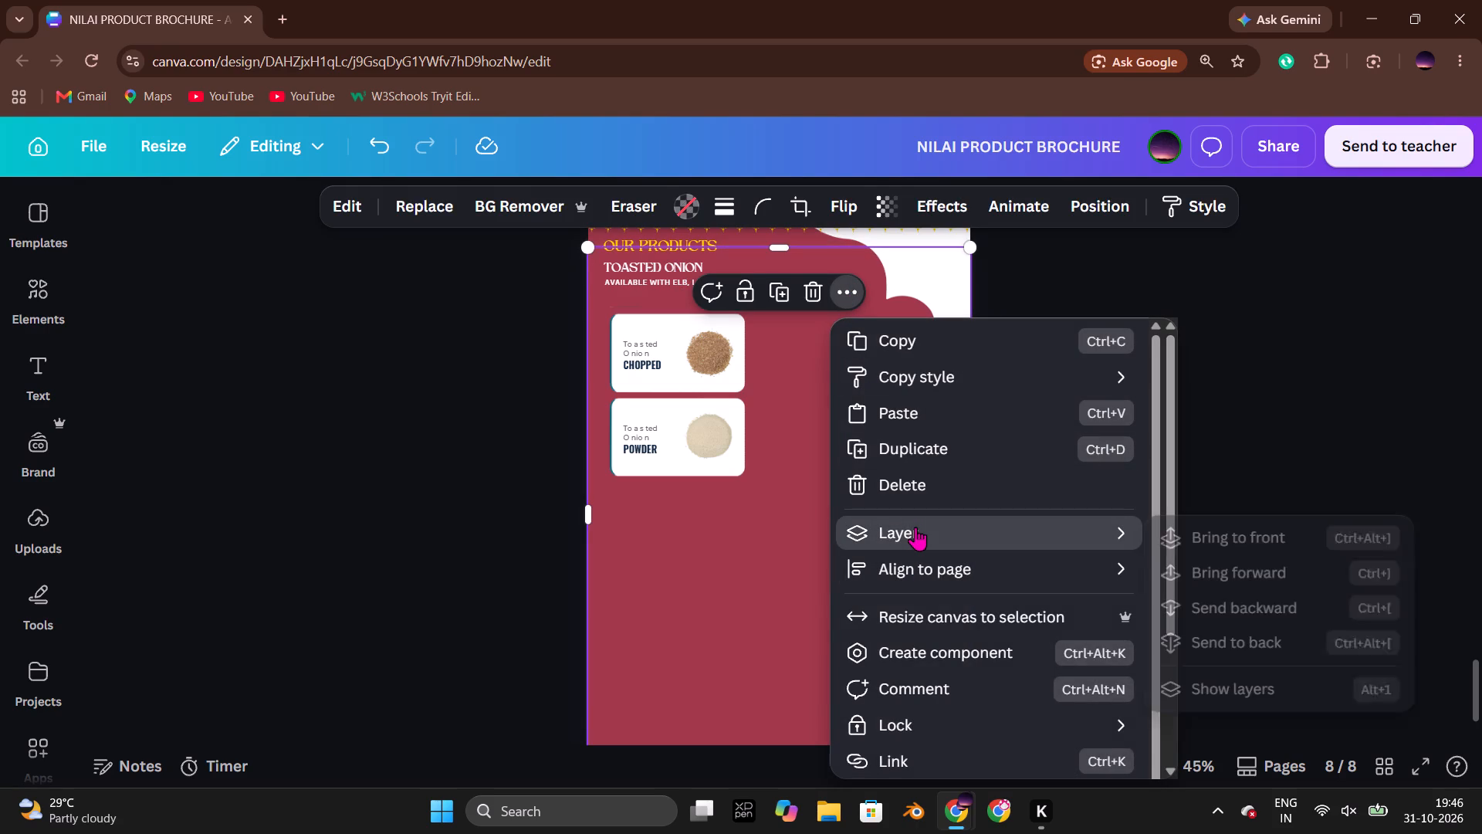
left_click(1260, 611)
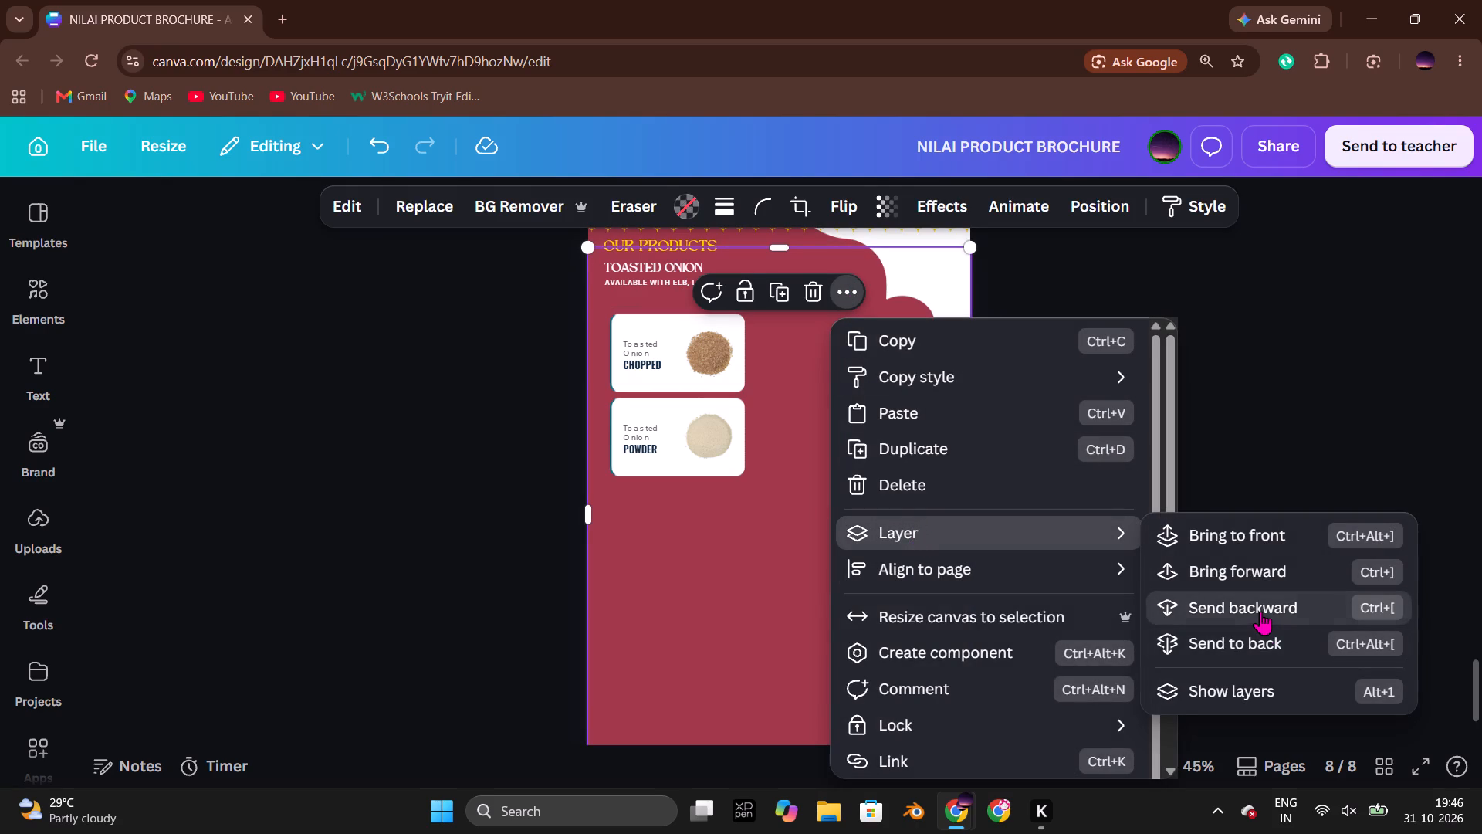
left_click(1267, 374)
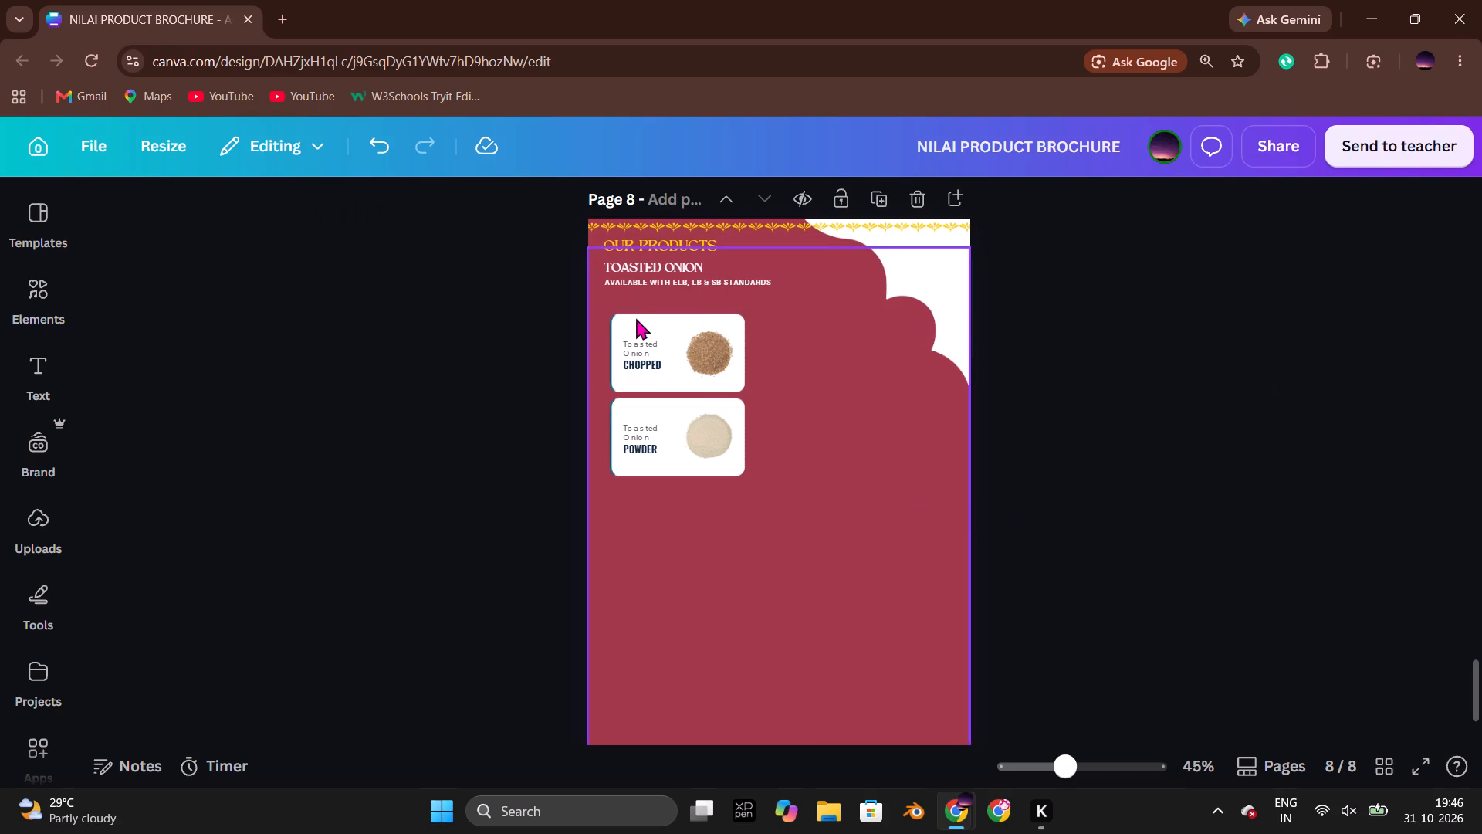
left_click(1299, 473)
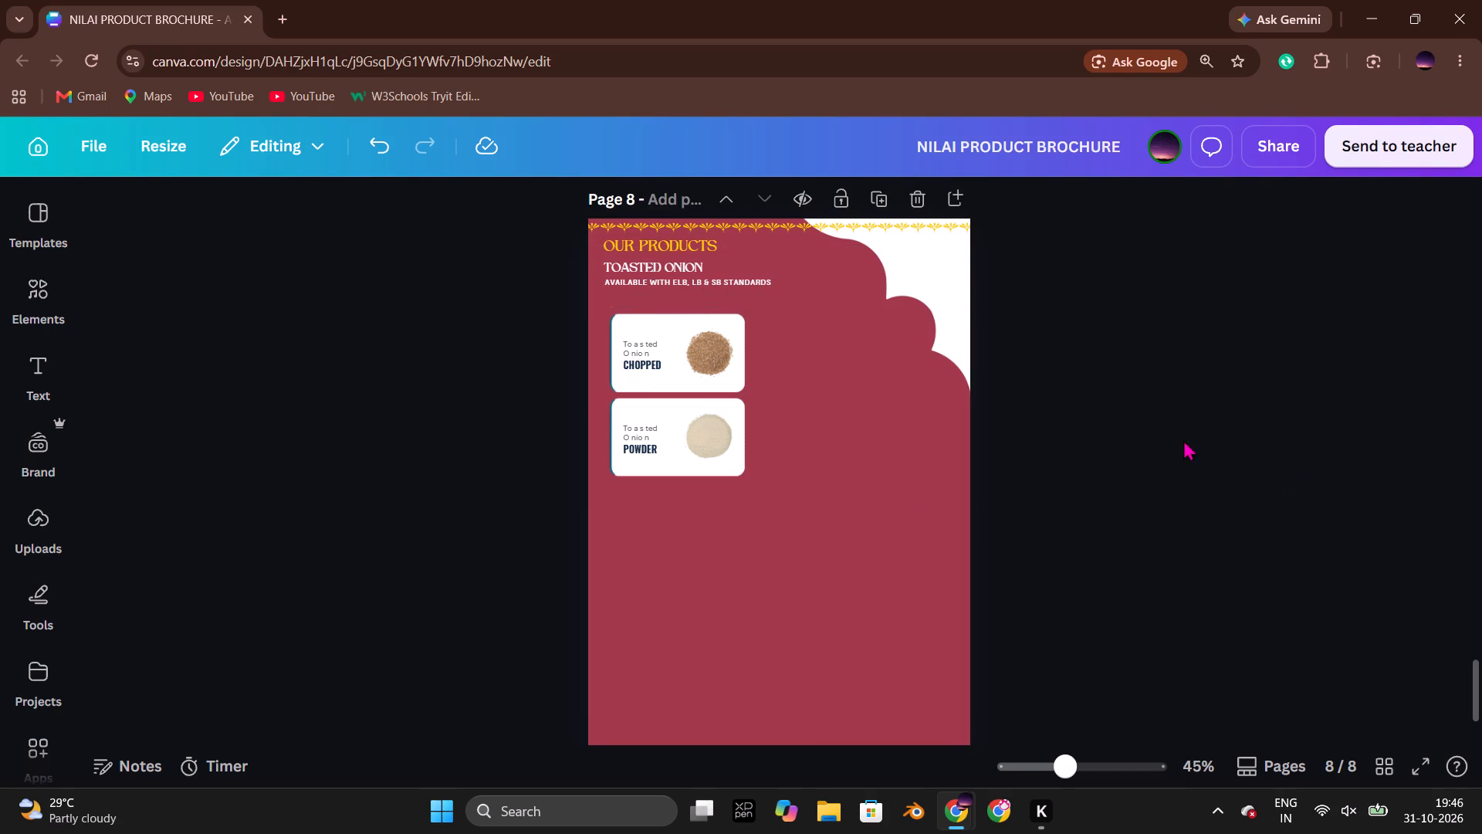
left_click(1130, 343)
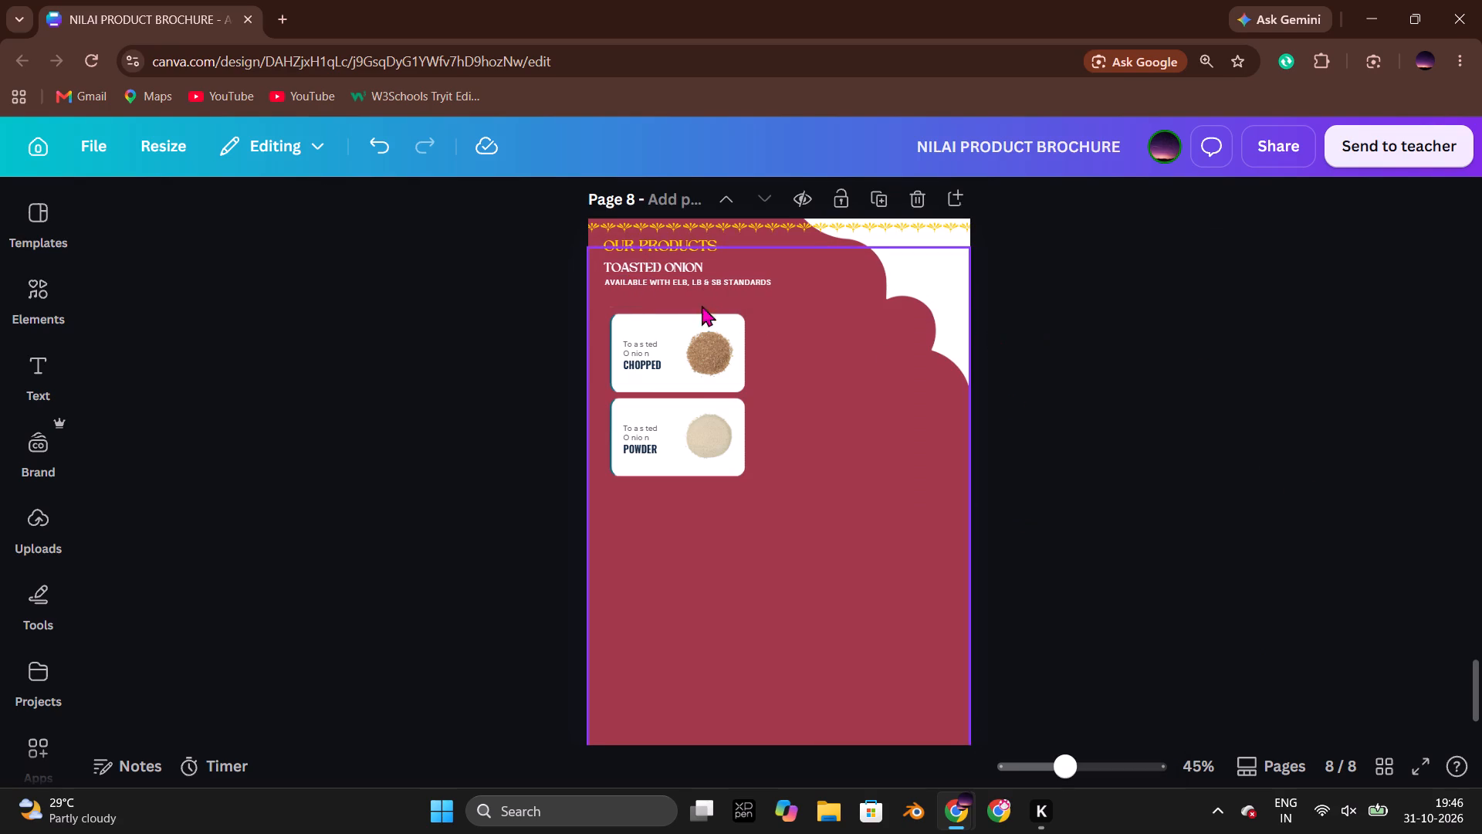
left_click(670, 283)
left_click(1206, 371)
Duplicate the TOASTED ONION heading and place the copy below the Powder card, aligned with the left edge of the headings above.
key("alt+Tab")
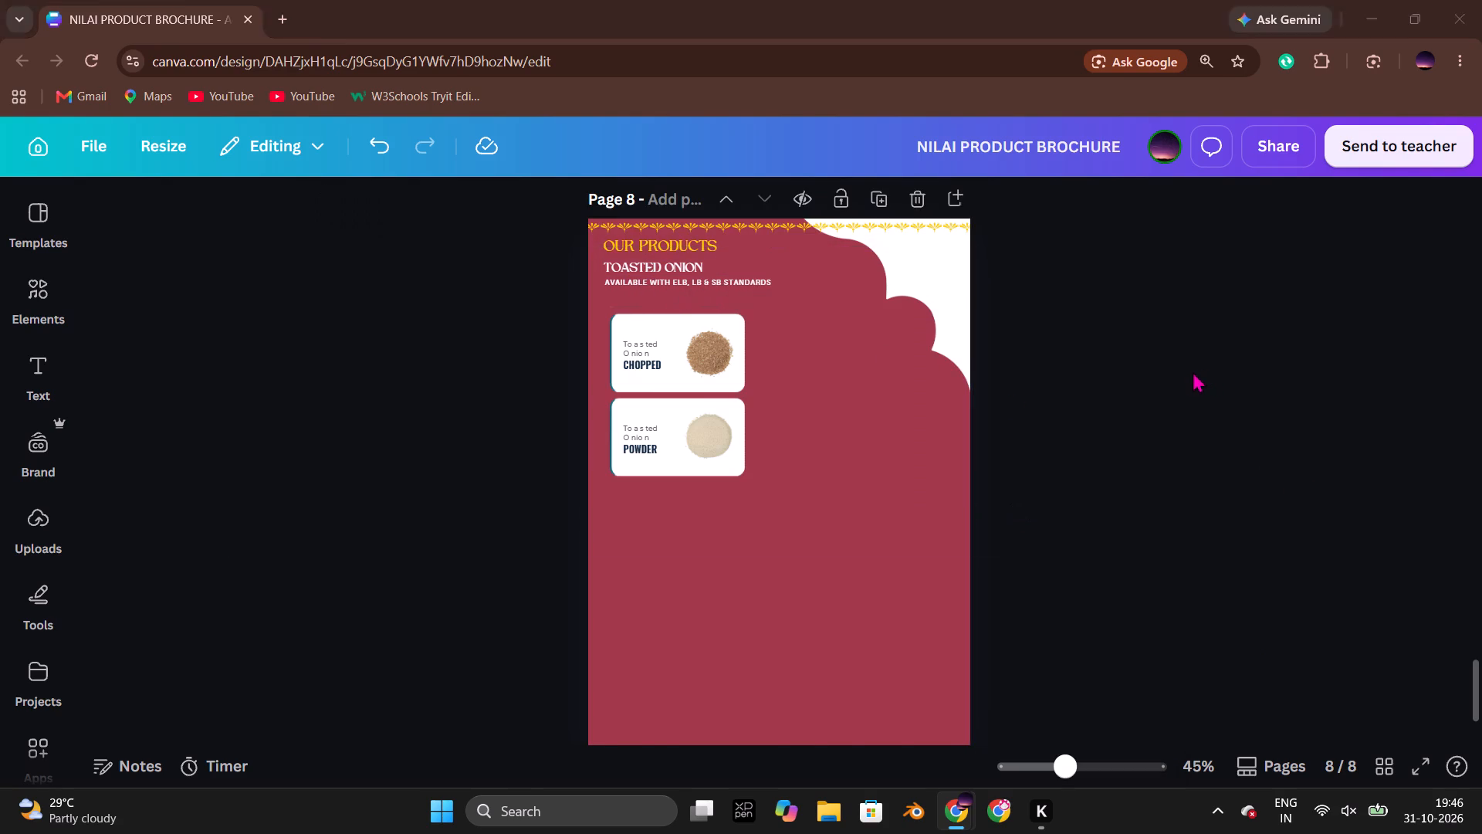
key("alt+Tab")
key("alt+Tab")
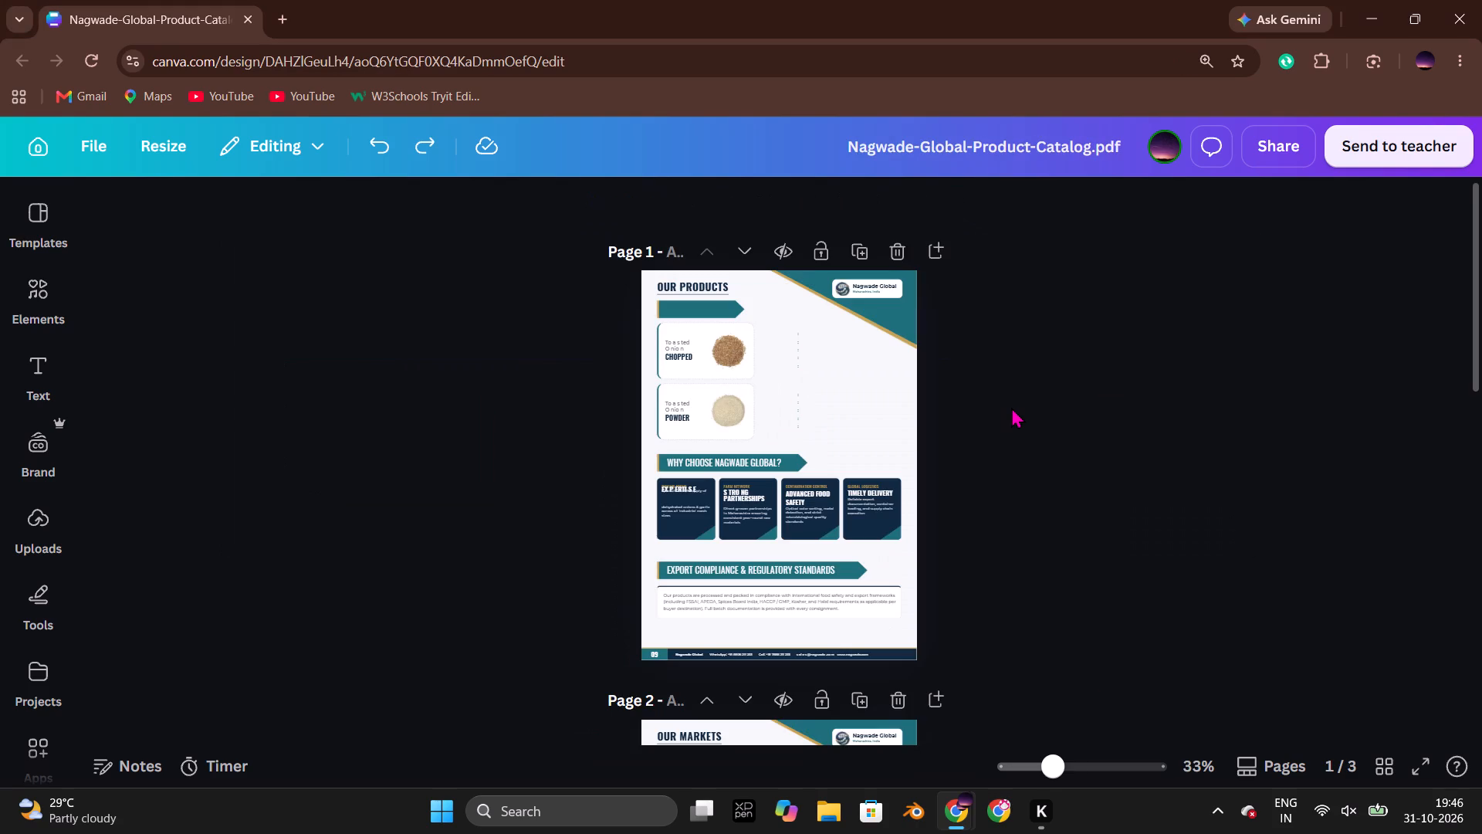
left_click(1022, 356)
key("alt+Tab")
left_click(656, 265)
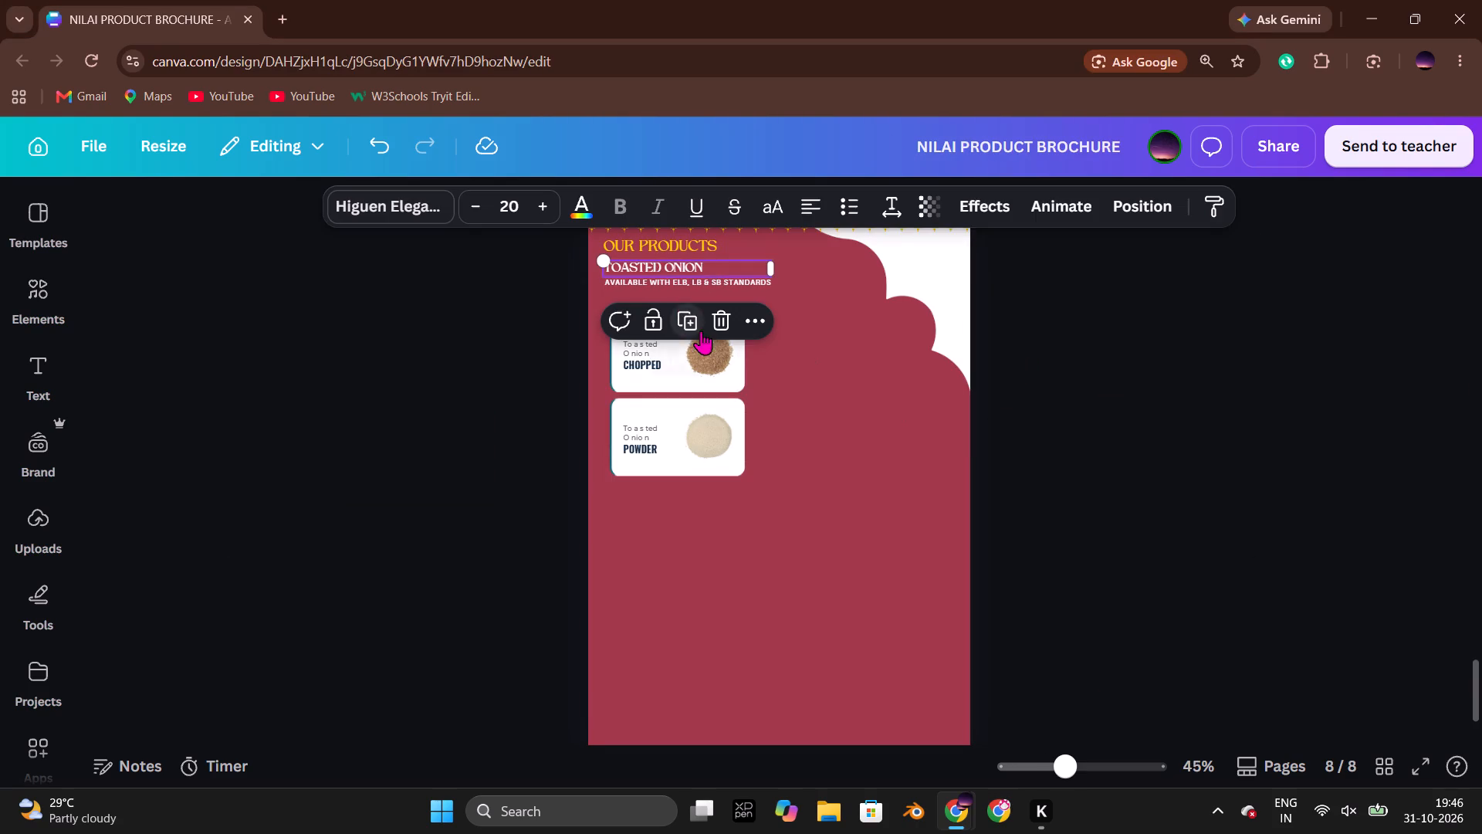
left_click(691, 323)
left_click(1142, 364)
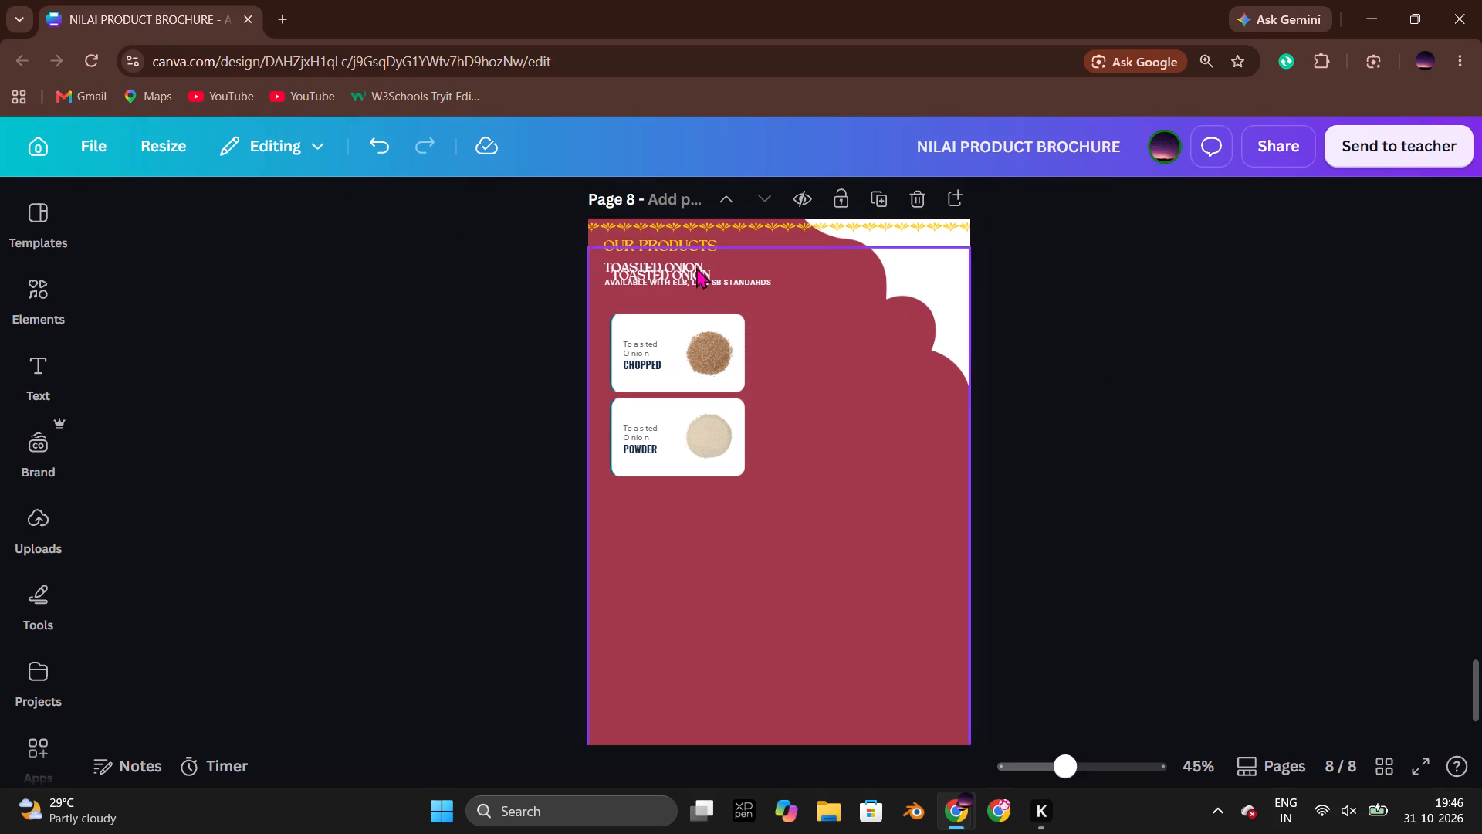
left_click_drag(665, 273, 658, 512)
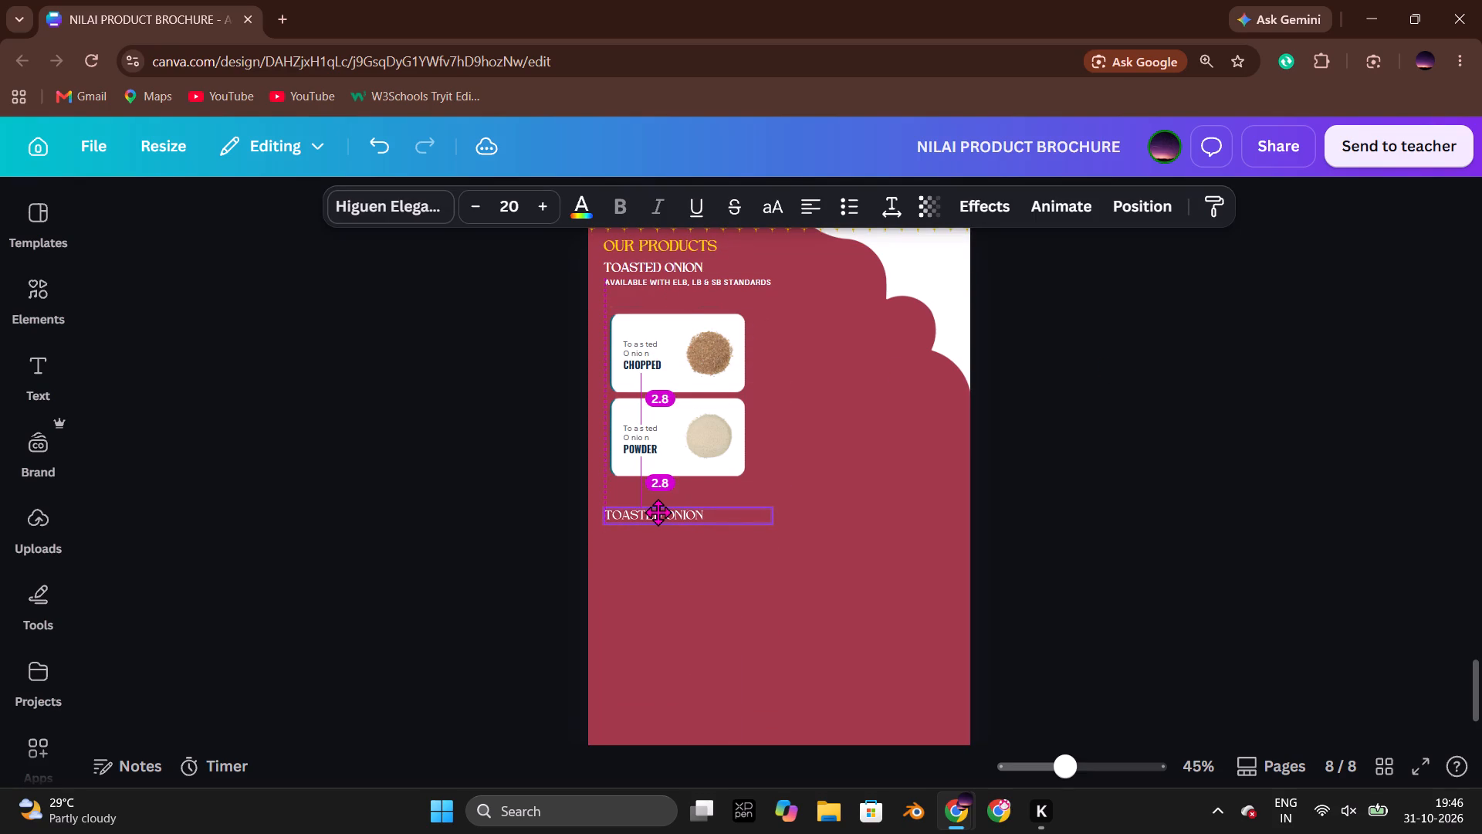
left_click_drag(658, 512, 658, 514)
left_click(1202, 516)
Replace the duplicated heading on brochure page 8 with the catalog's WHY CHOOSE NAGWADE GLOBAL? and widen it to fit one line.
key("alt+Tab")
left_click(1092, 519)
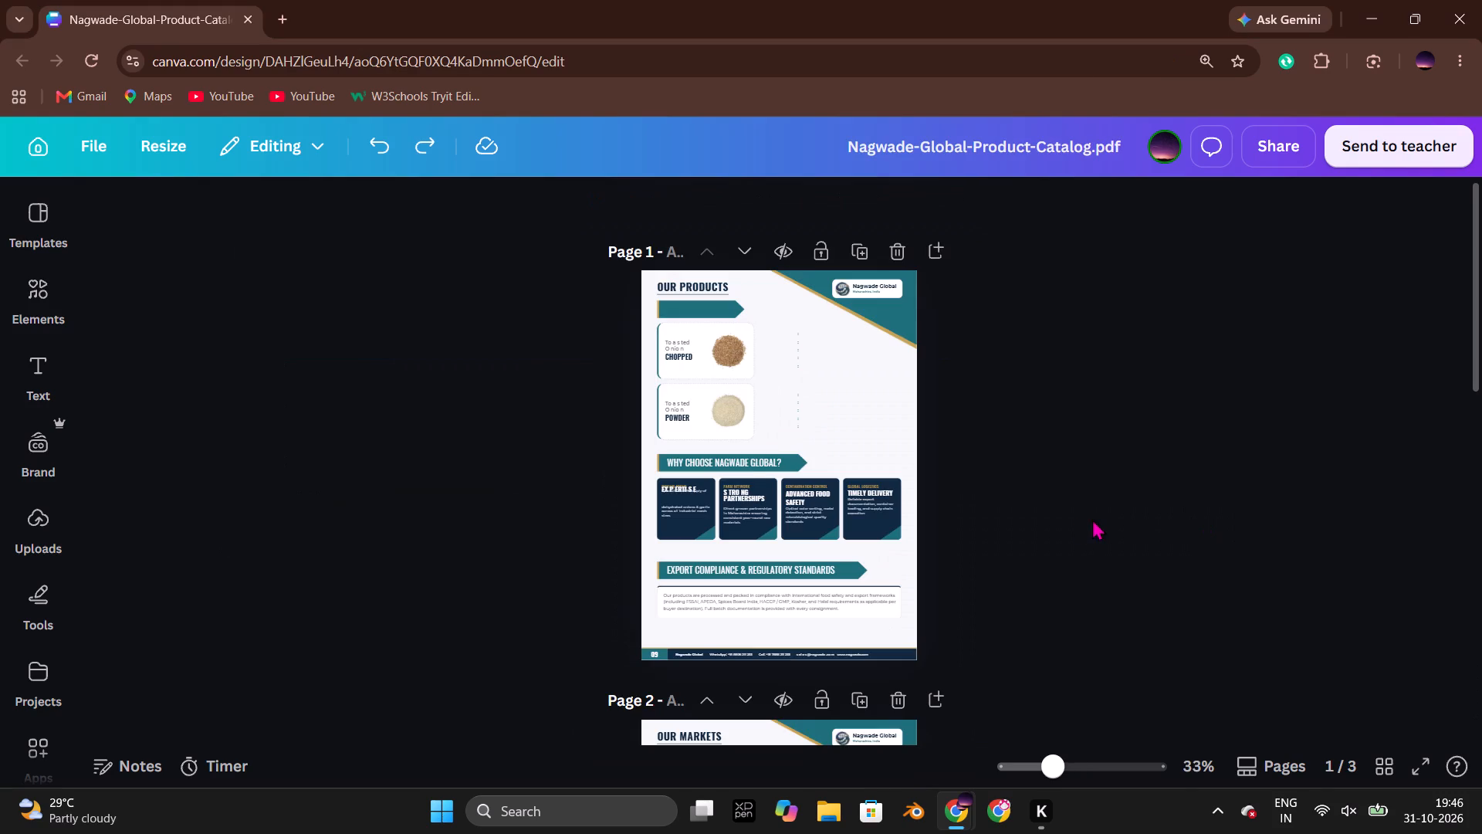
double_click(738, 459)
key("ctrl+c")
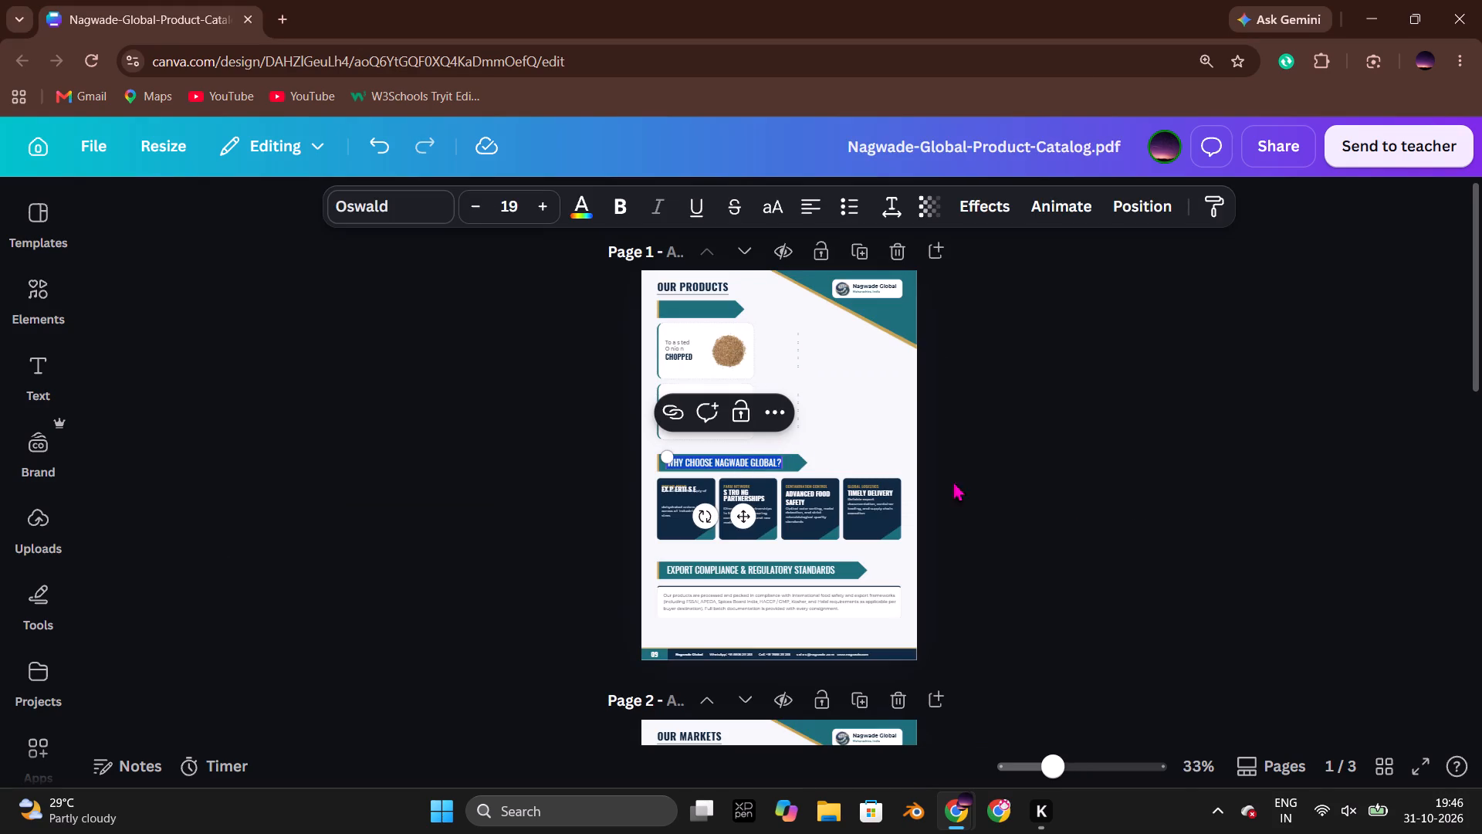
left_click(1139, 478)
key("alt+Tab")
double_click(673, 520)
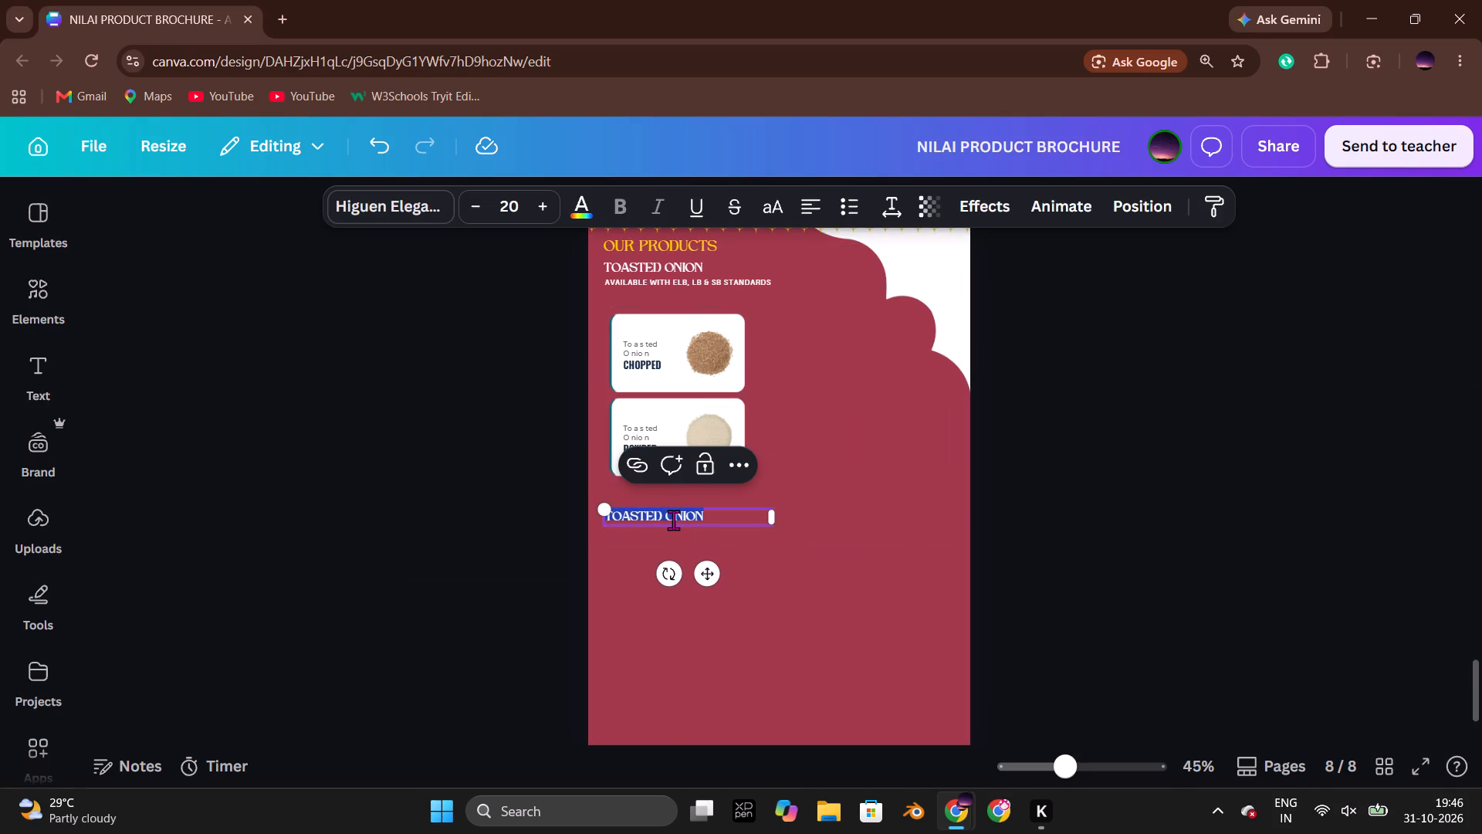
key("ctrl+v")
left_click(1135, 514)
left_click(761, 517)
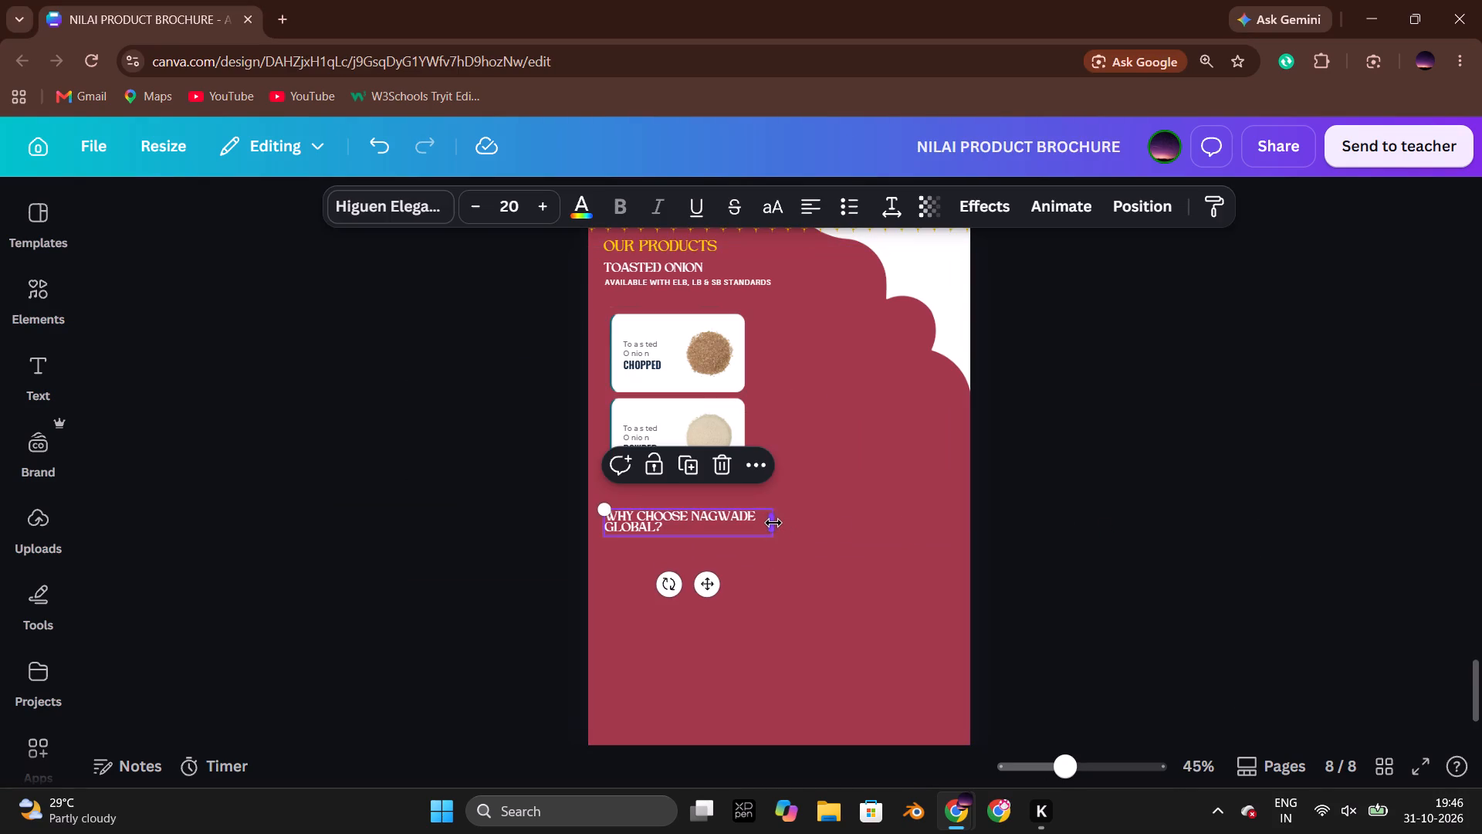
left_click_drag(773, 523, 822, 531)
left_click(1139, 521)
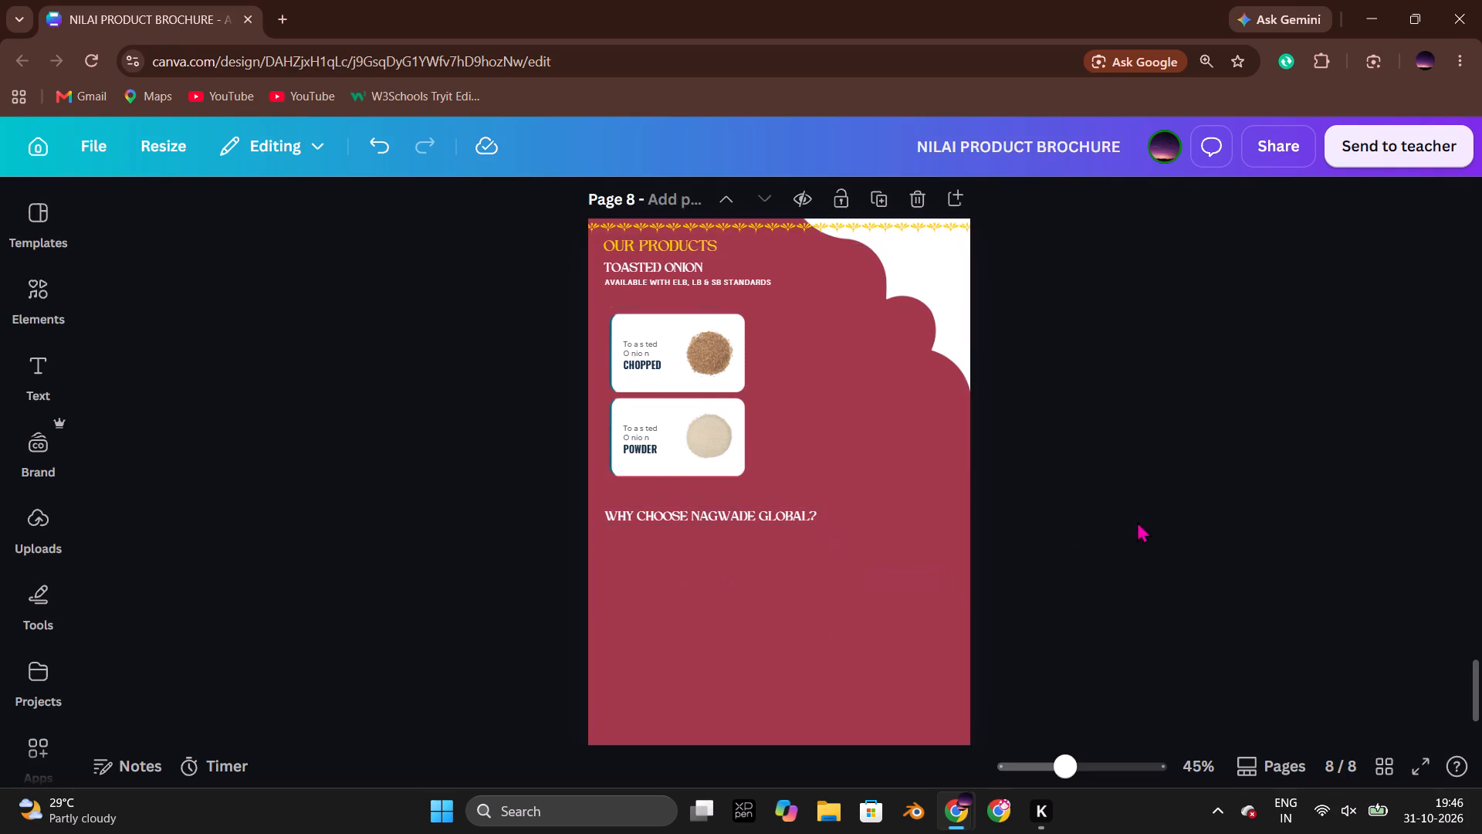
Check the catalog's first page for the section layout and copy the grouped Key Capabilities & Global Research cards from brochure page 2.
key("alt+Tab")
left_click(1136, 509)
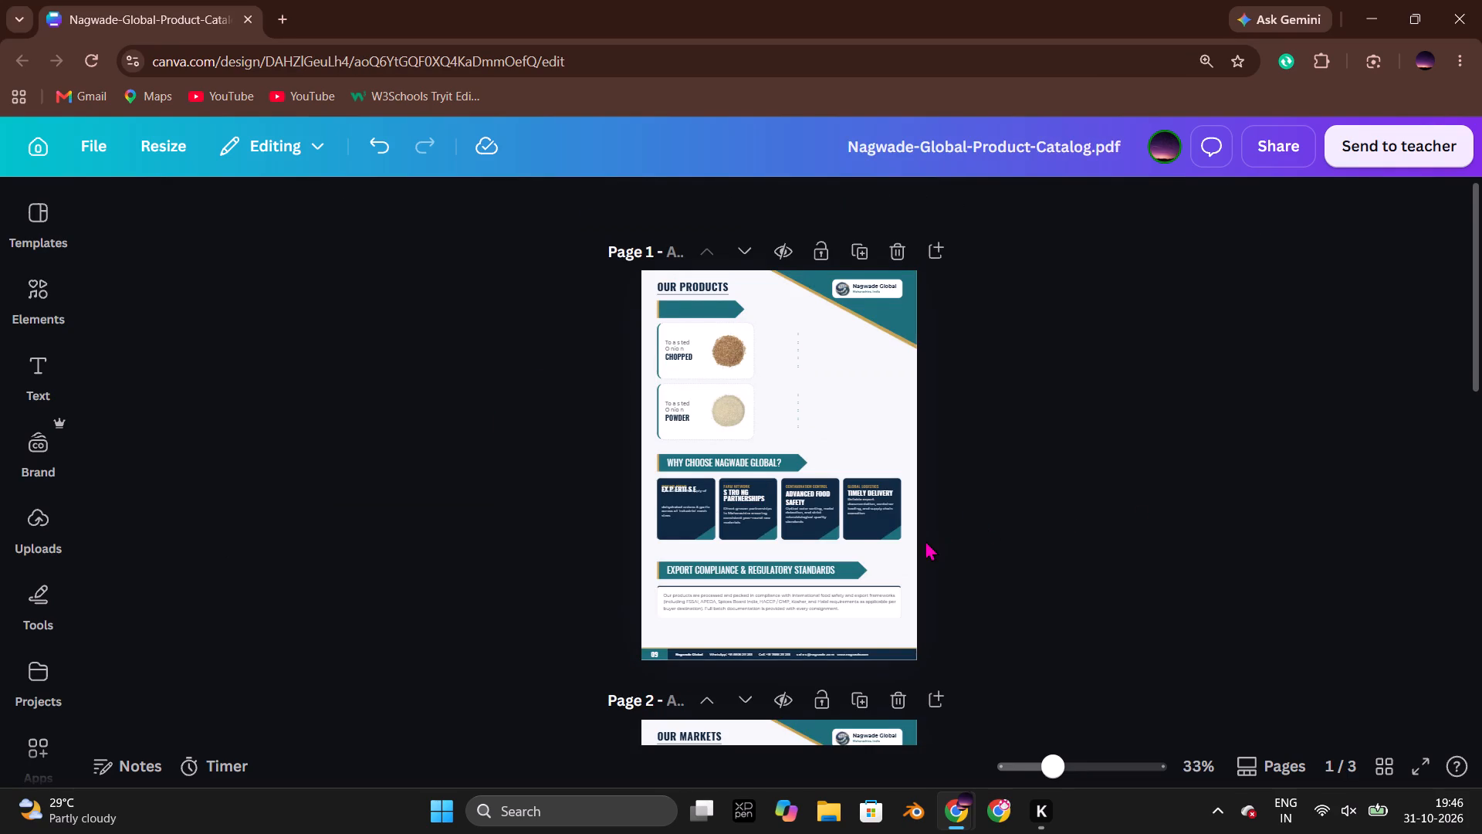
key("alt+Tab")
scroll(1047, 492, "up", 14)
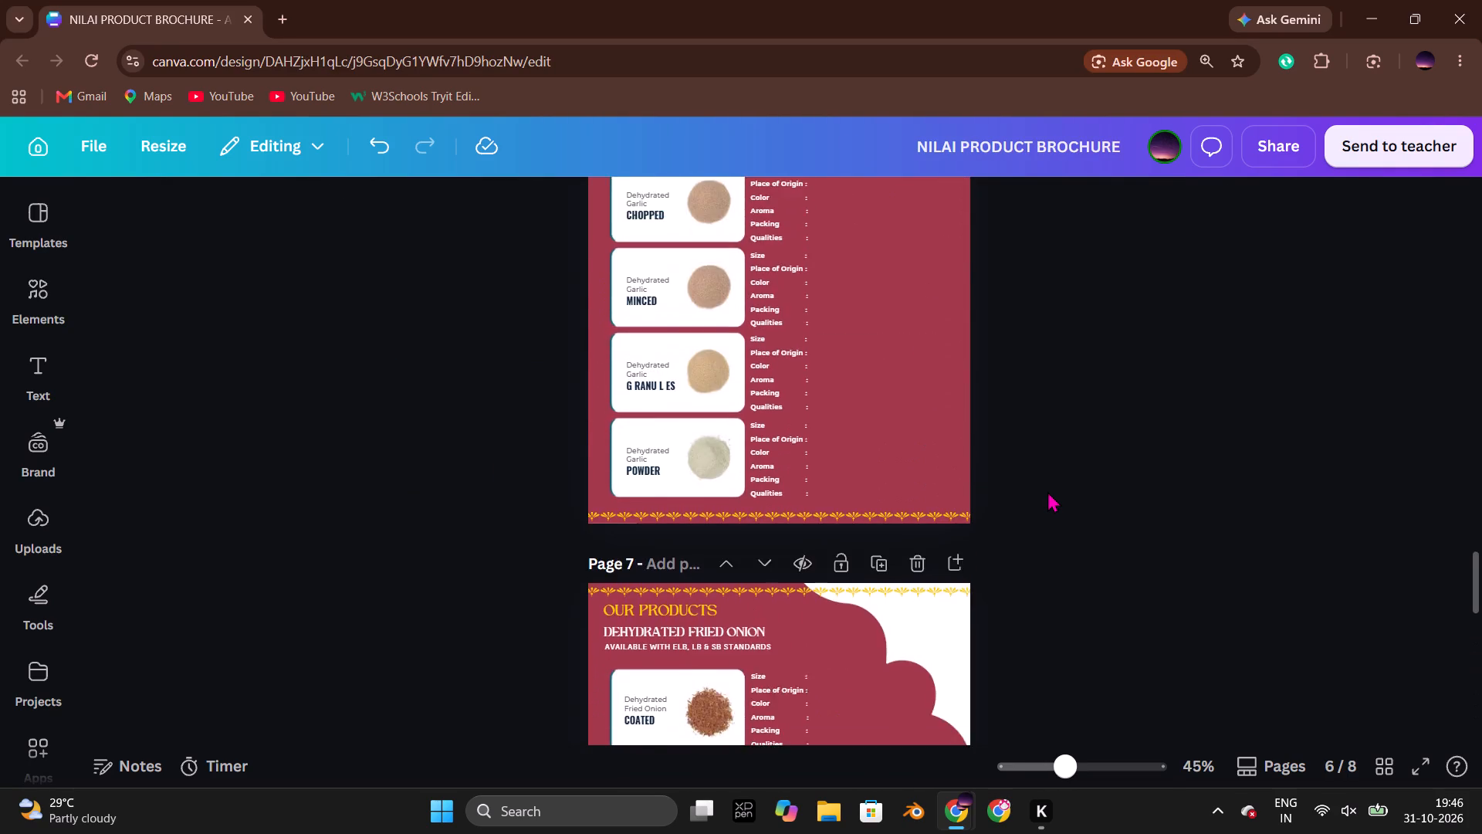
scroll(1047, 491, "up", 20)
scroll(1047, 491, "up", 12)
scroll(1038, 486, "down", 4)
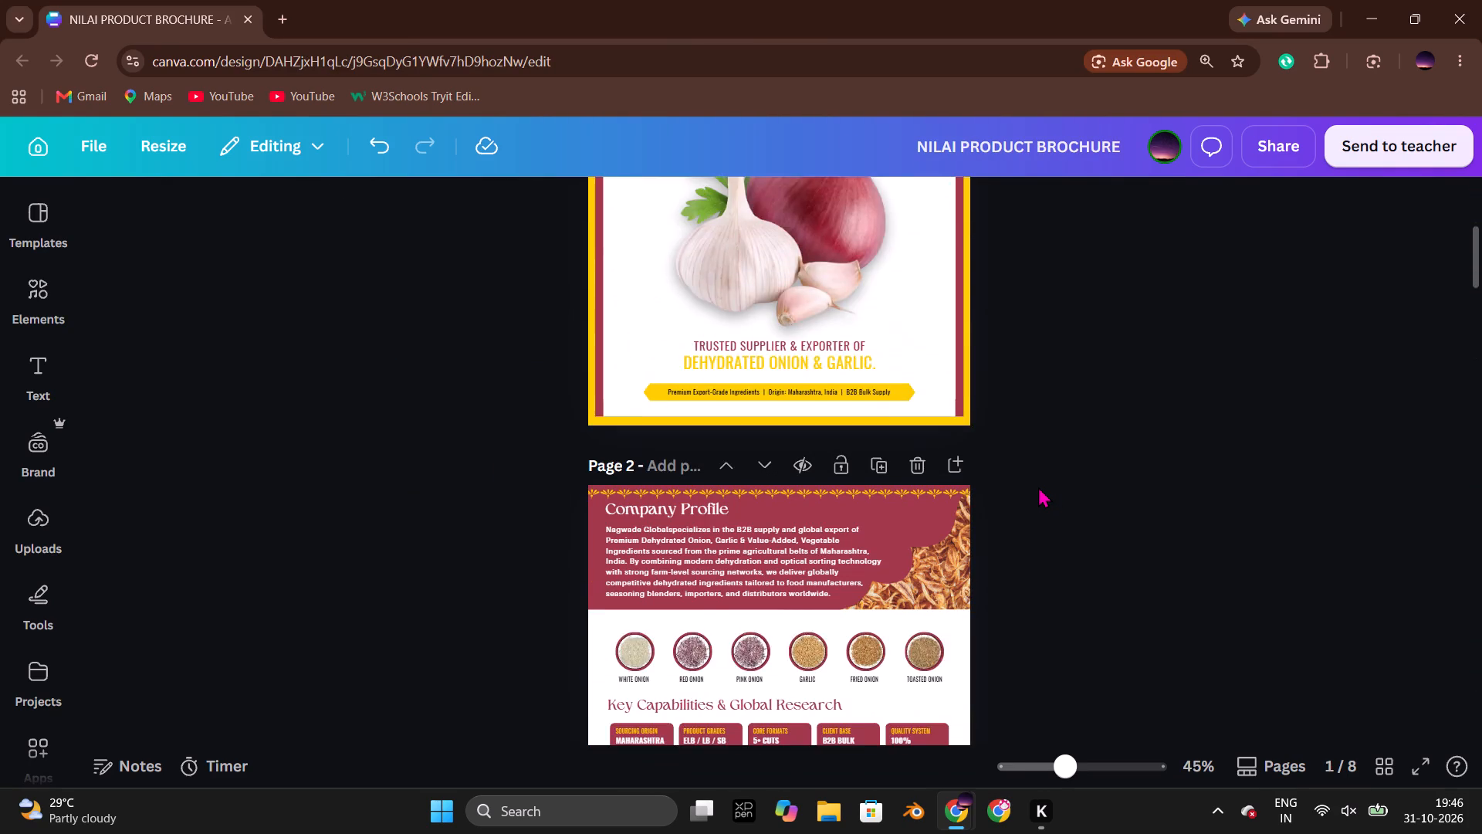
scroll(1038, 486, "down", 3)
left_click(856, 475)
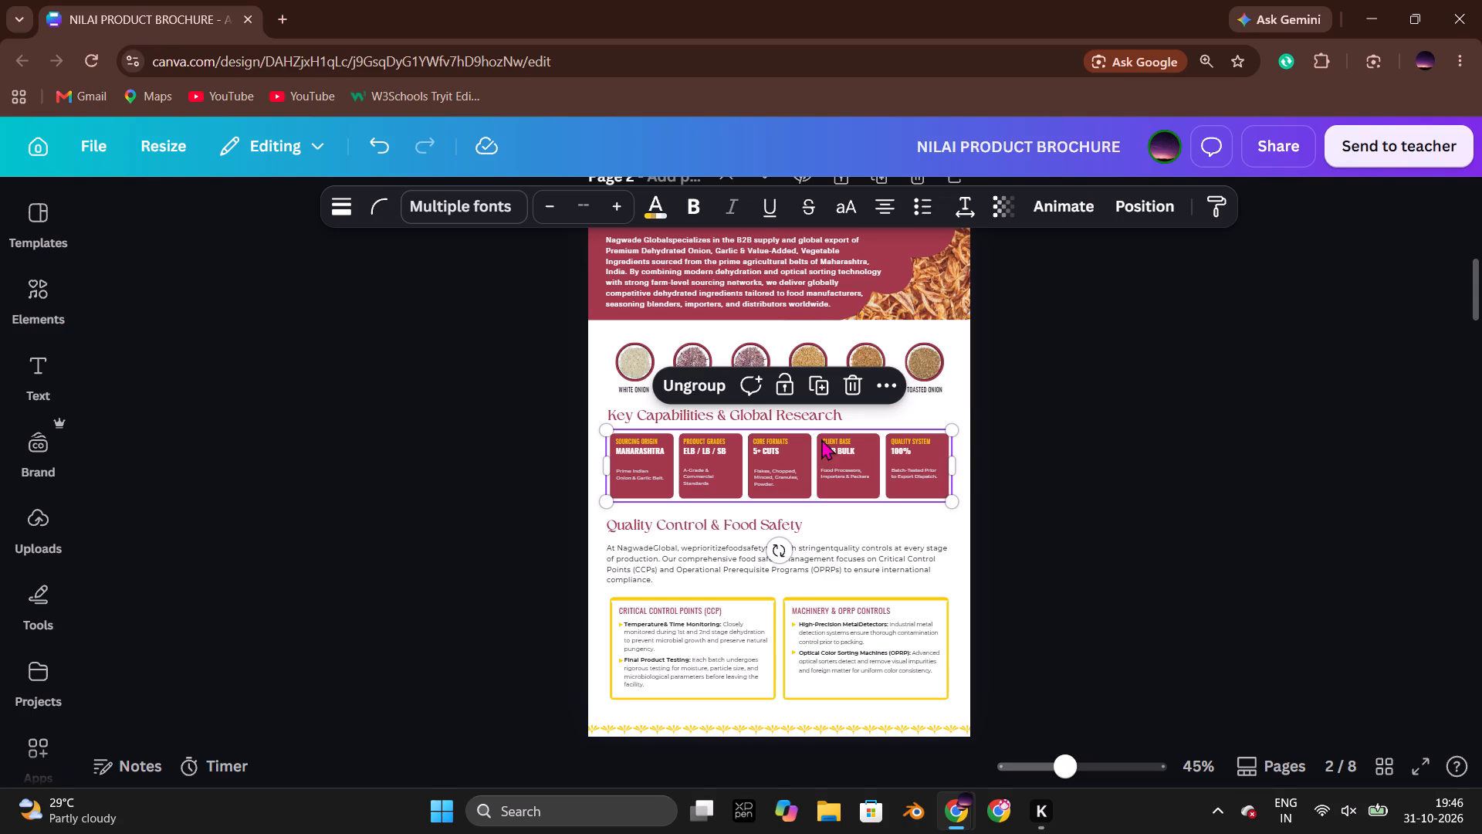
left_click(839, 450)
left_click(1077, 472)
left_click_drag(1053, 493, 745, 445)
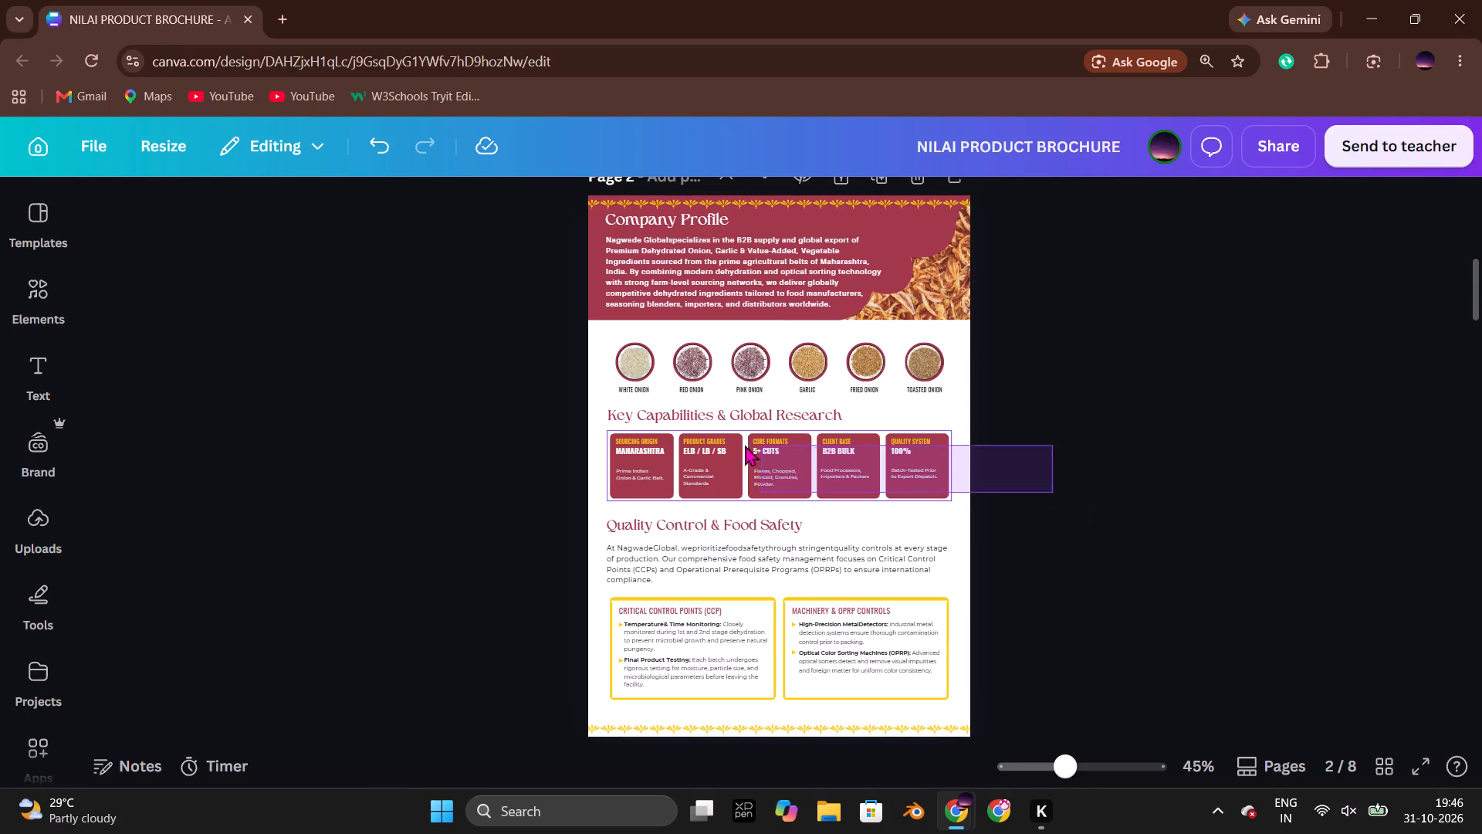
left_click_drag(745, 445, 636, 440)
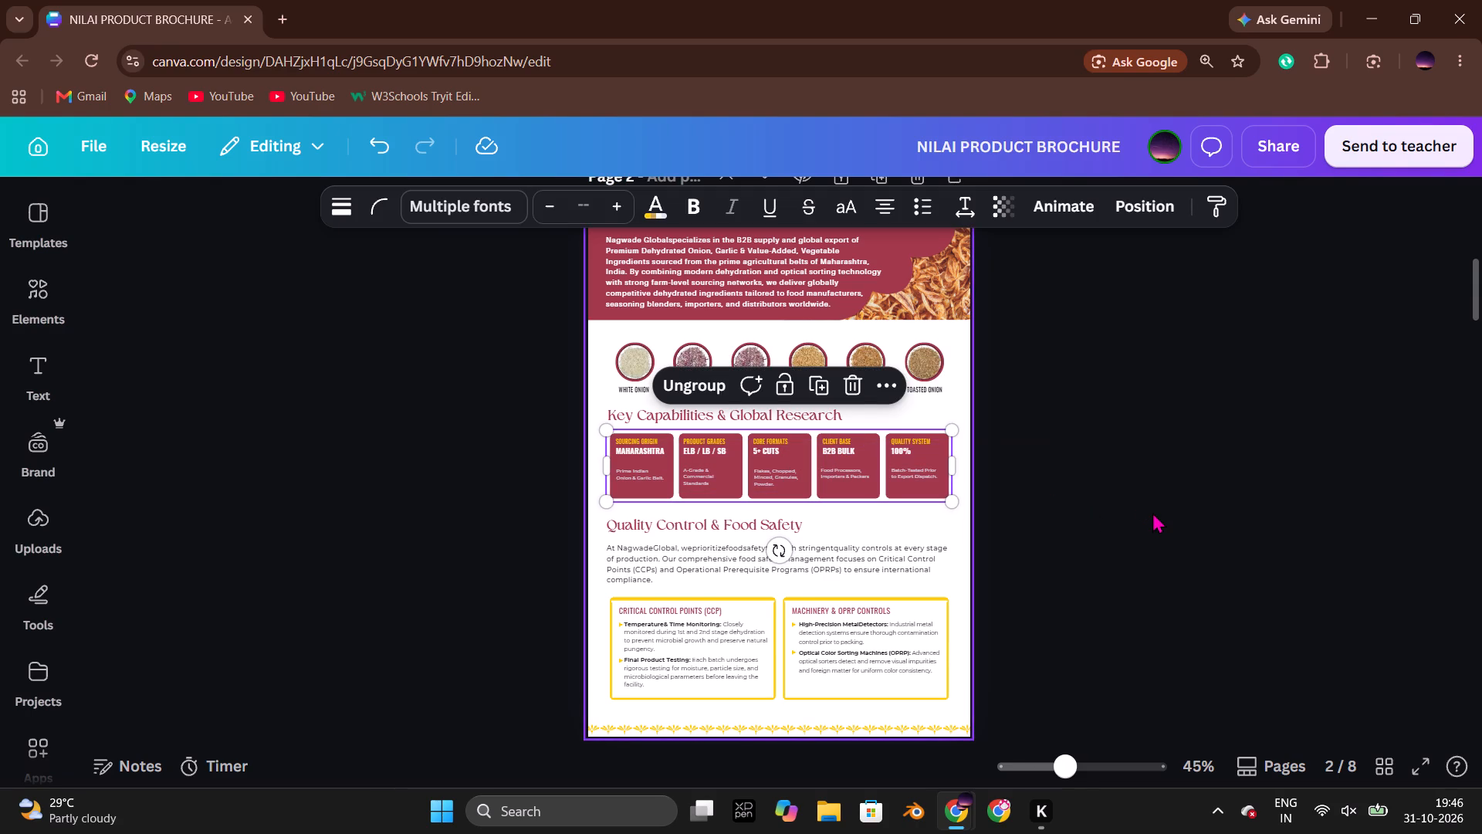
key("ctrl+c")
Paste the card group on brochure page 8 and place it just below the WHY CHOOSE NAGWADE GLOBAL? heading, within the page margins.
scroll(1155, 507, "down", 20)
scroll(1155, 507, "down", 12)
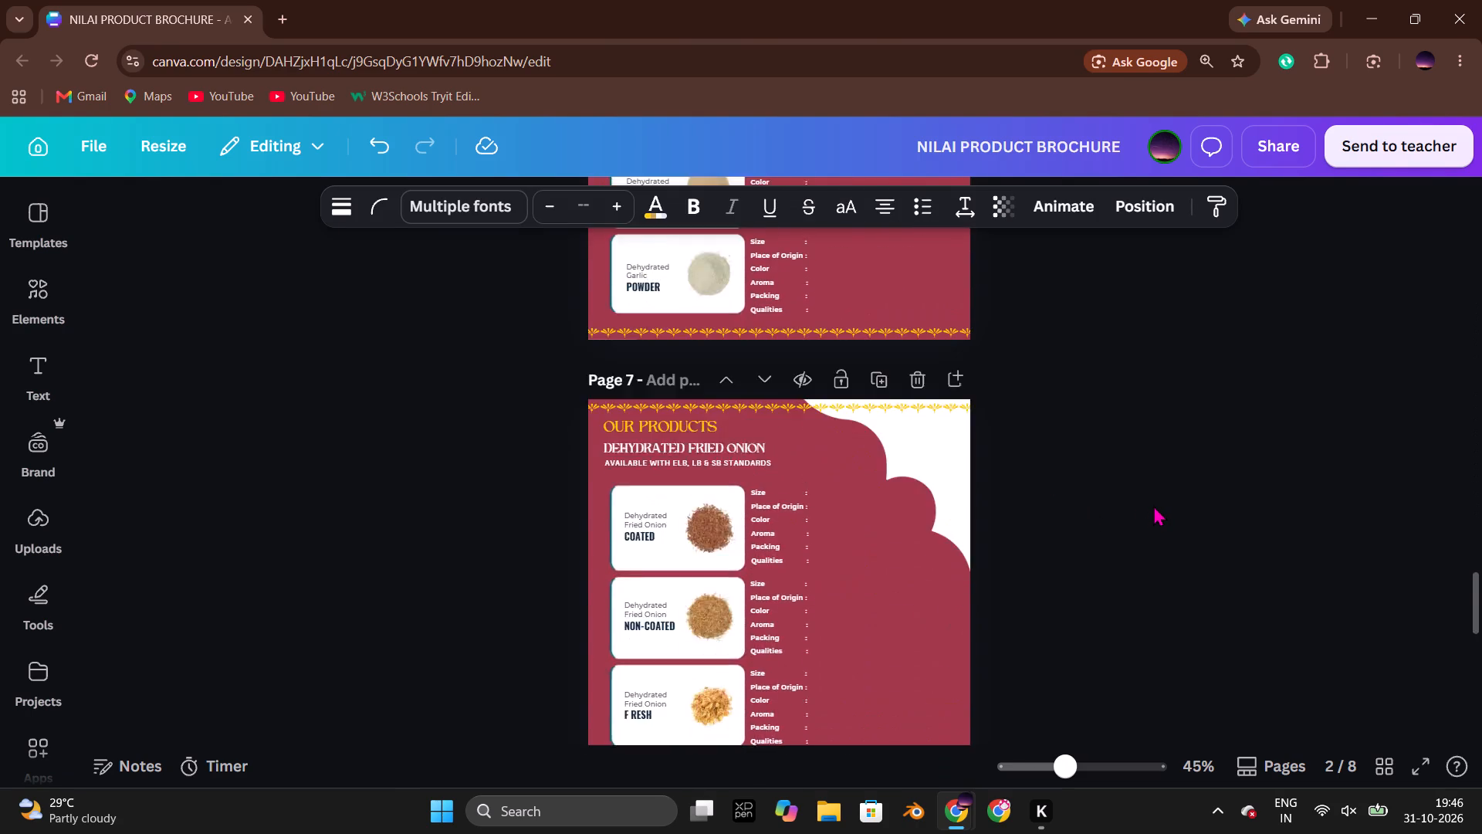
scroll(1153, 505, "down", 14)
left_click(802, 534)
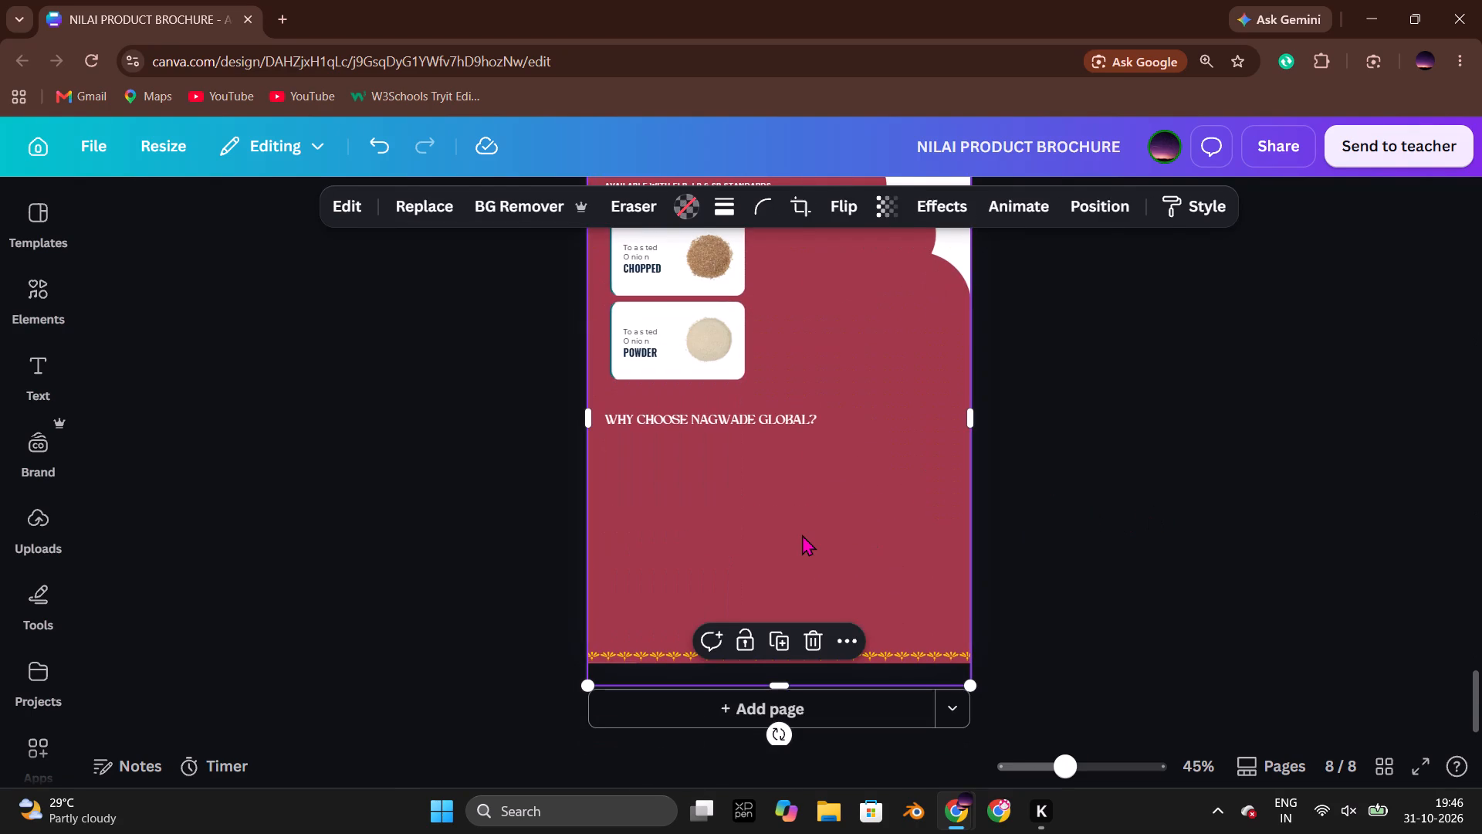
key("ctrl+v")
left_click_drag(875, 392, 874, 456)
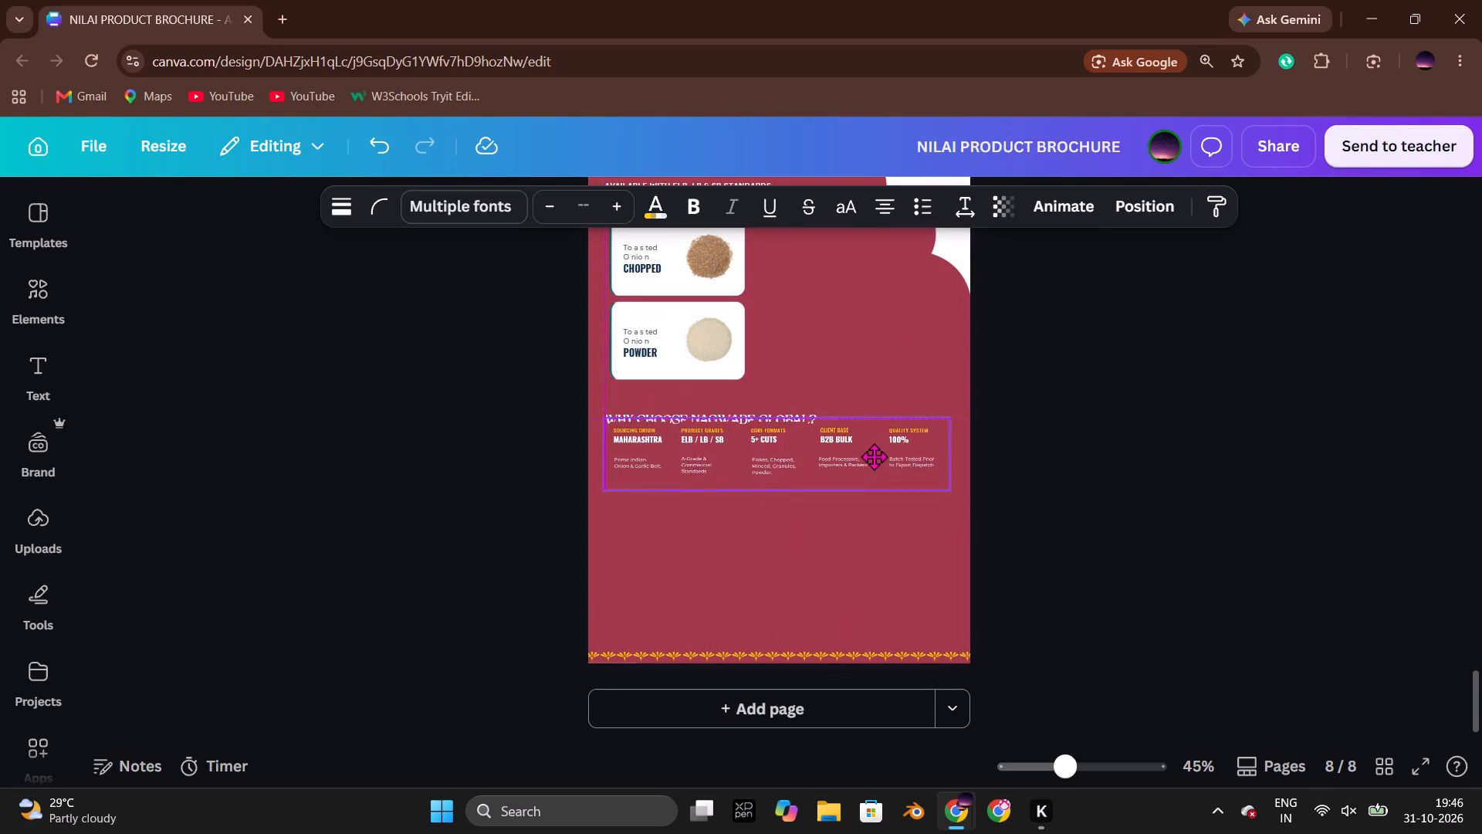
left_click_drag(874, 456, 873, 472)
left_click(1047, 444)
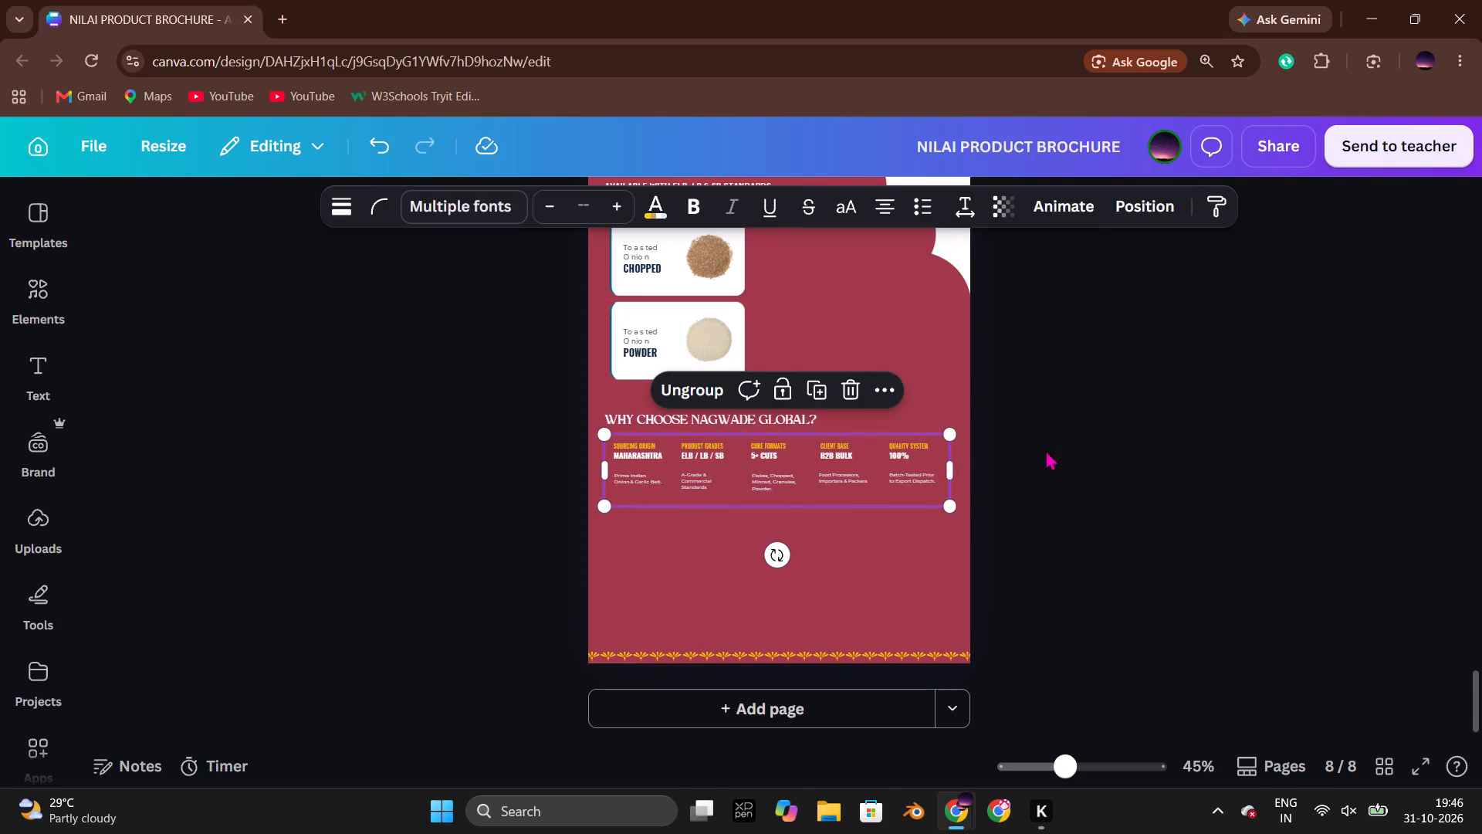
left_click(817, 493)
left_click(1126, 493)
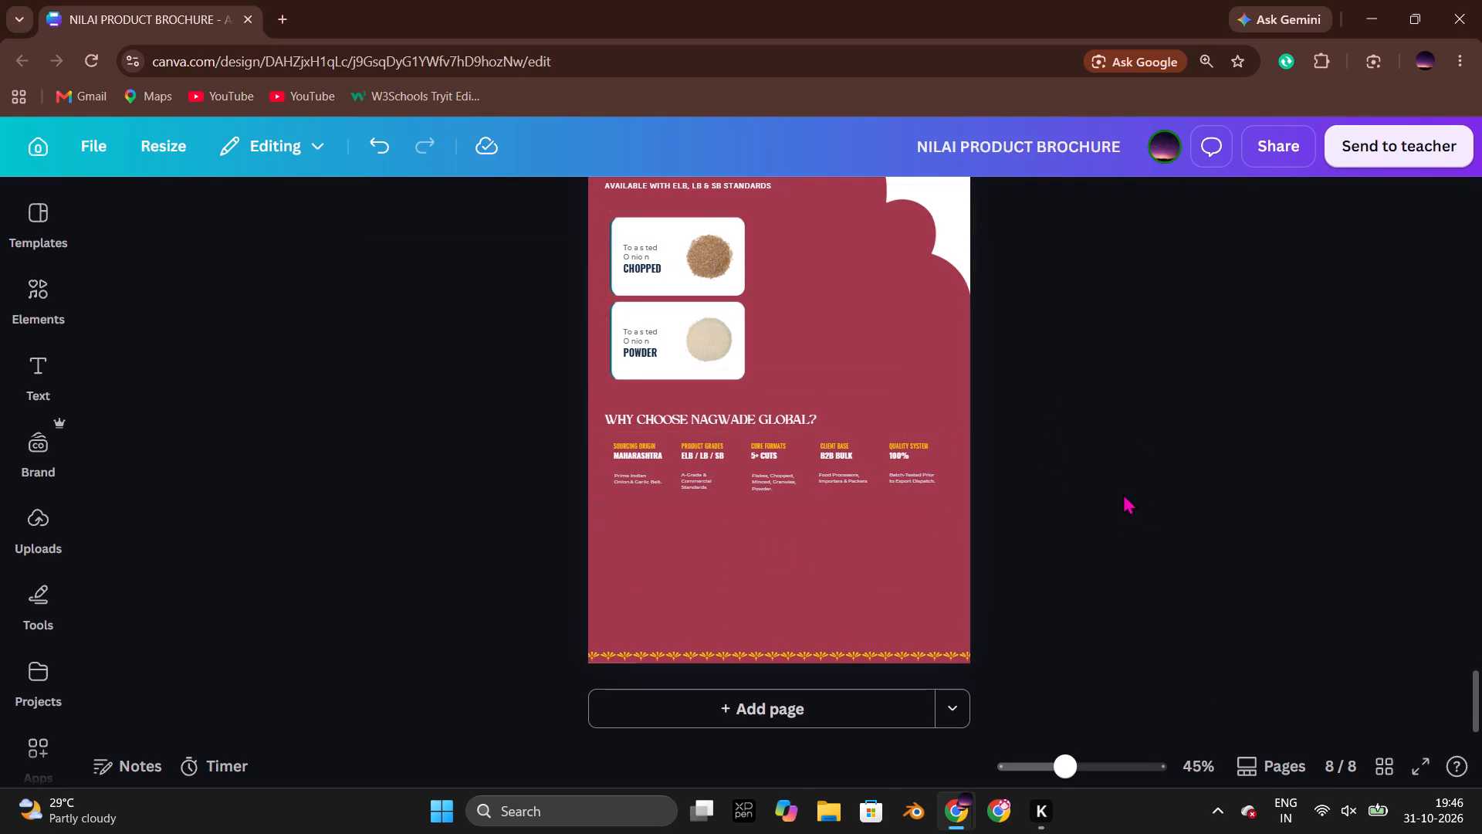
left_click_drag(902, 473, 911, 480)
left_click(1162, 465)
left_click(883, 470)
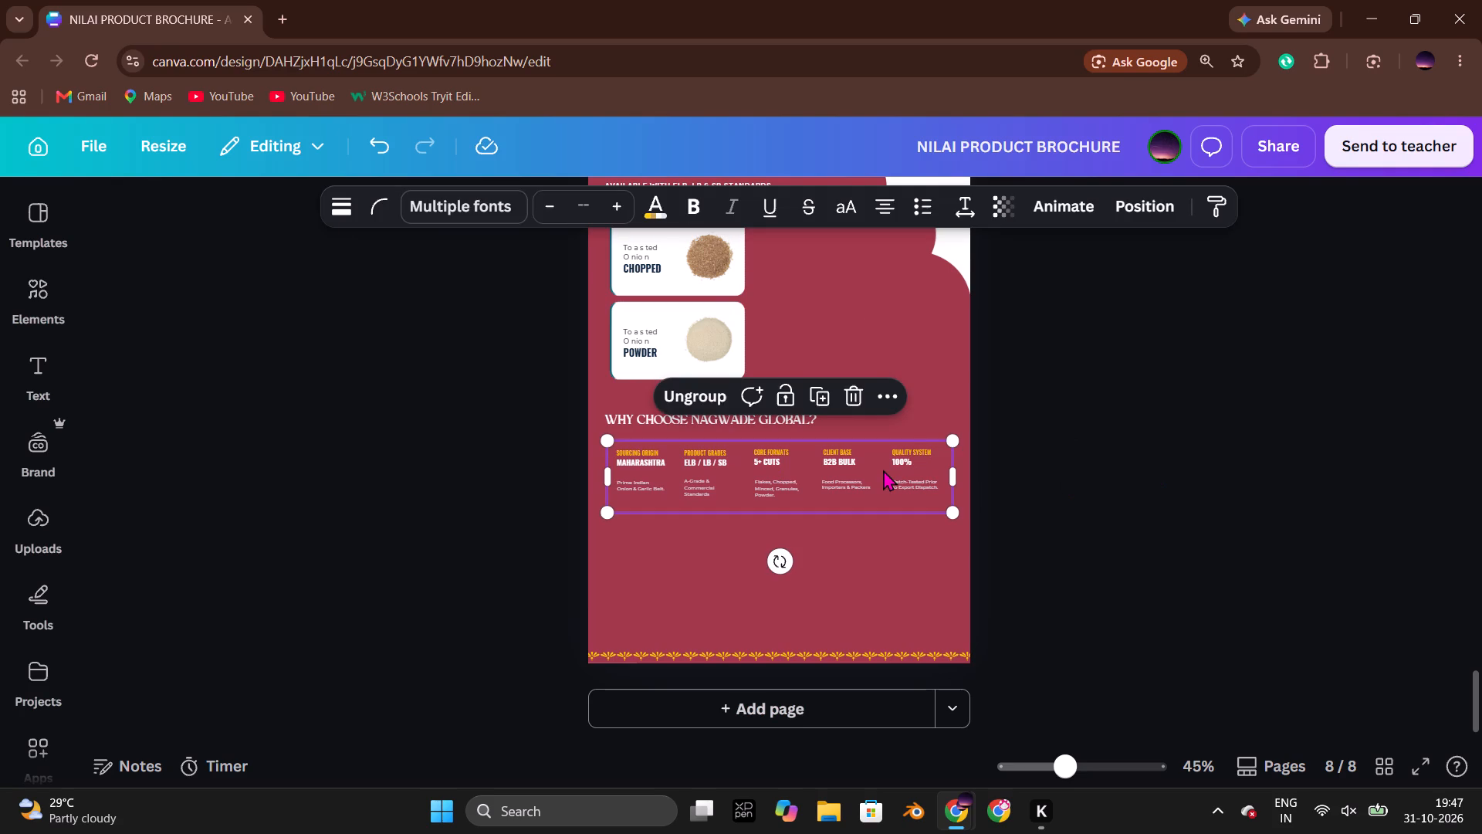
Add a blank page 9 to the brochure and move the pasted card group from page 8 onto its upper part.
scroll(1081, 502, "up", 3)
scroll(1081, 501, "down", 3)
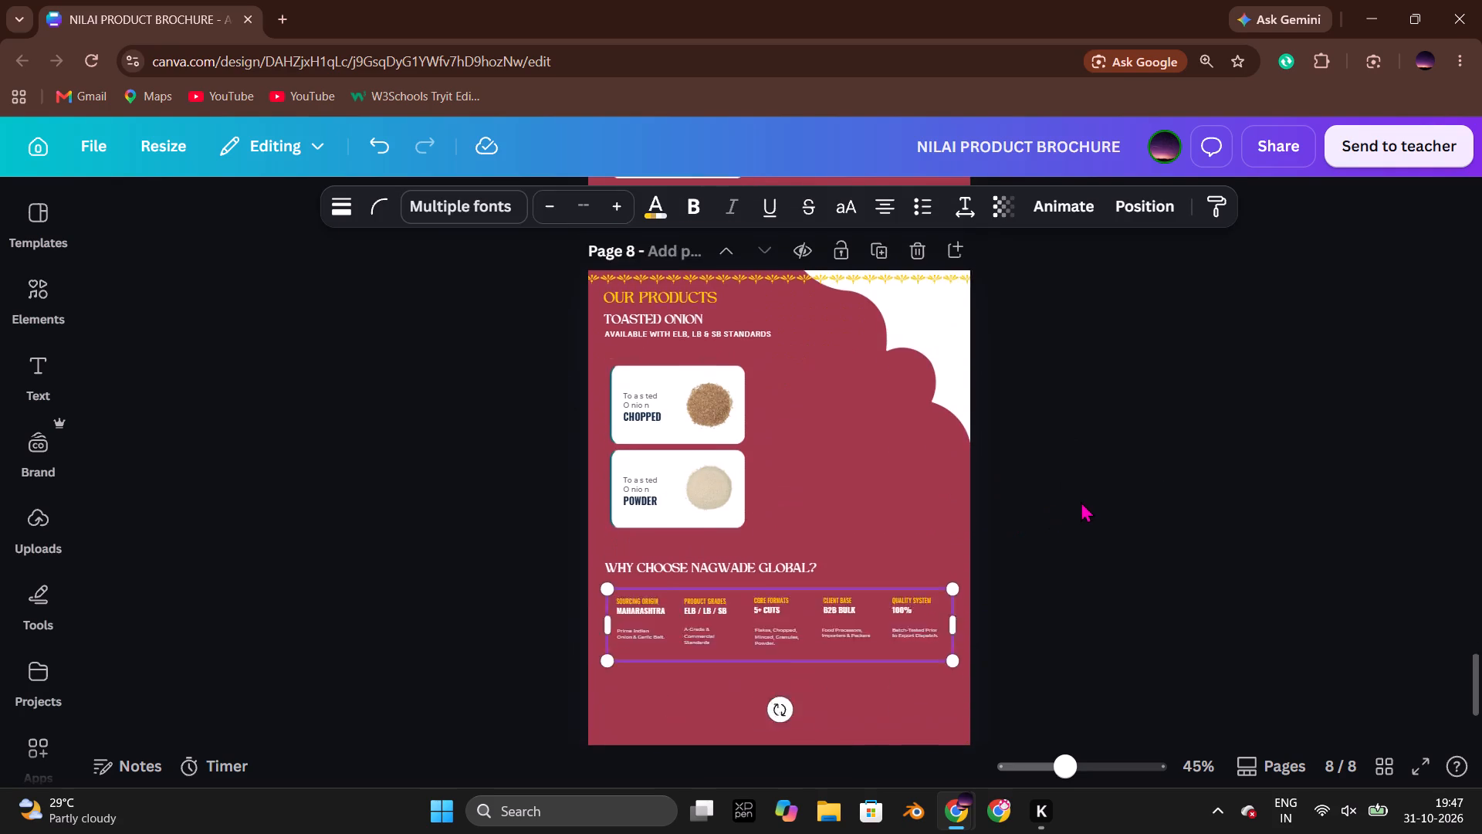
left_click(848, 721)
scroll(1021, 611, "up", 4)
left_click_drag(788, 258, 796, 614)
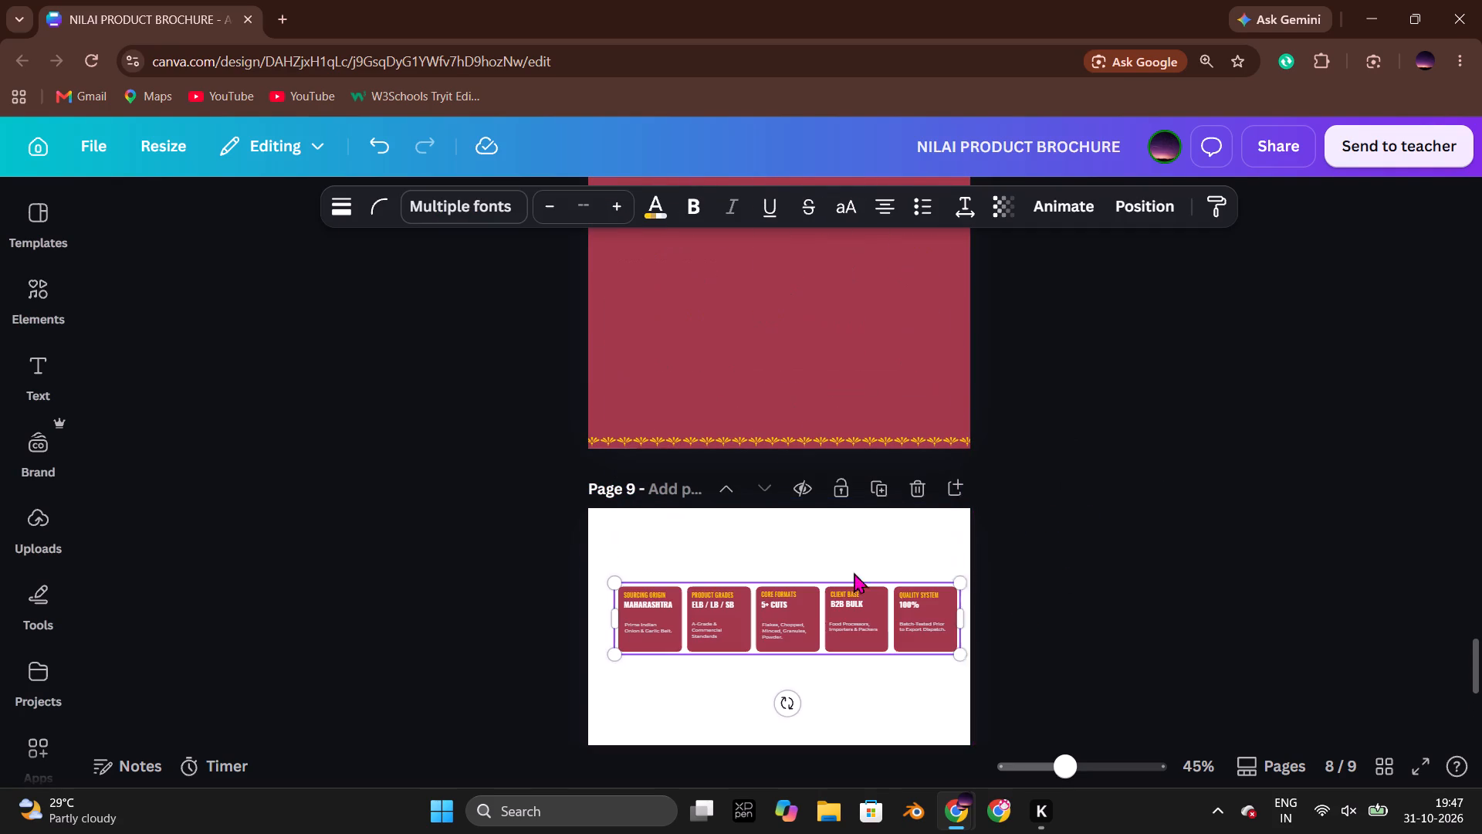
scroll(1070, 548, "down", 2)
left_click(1069, 556)
left_click_drag(799, 438, 786, 442)
Ungroup the cards on page 9 and recolor both maroon colors of their background graphic to yellow #ffcc00.
left_click(711, 355)
left_click(949, 550)
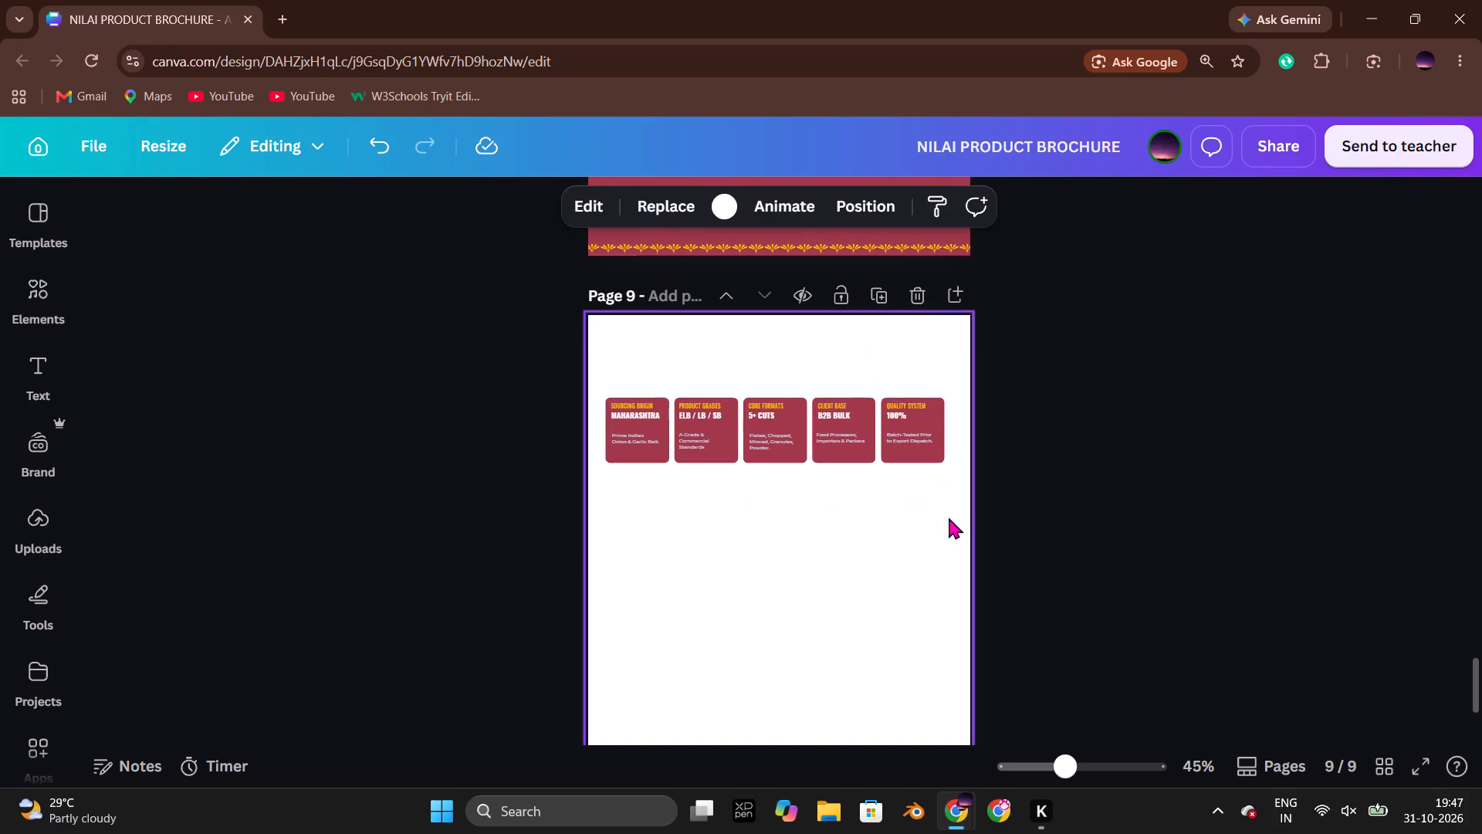
left_click(930, 466)
left_click(930, 462)
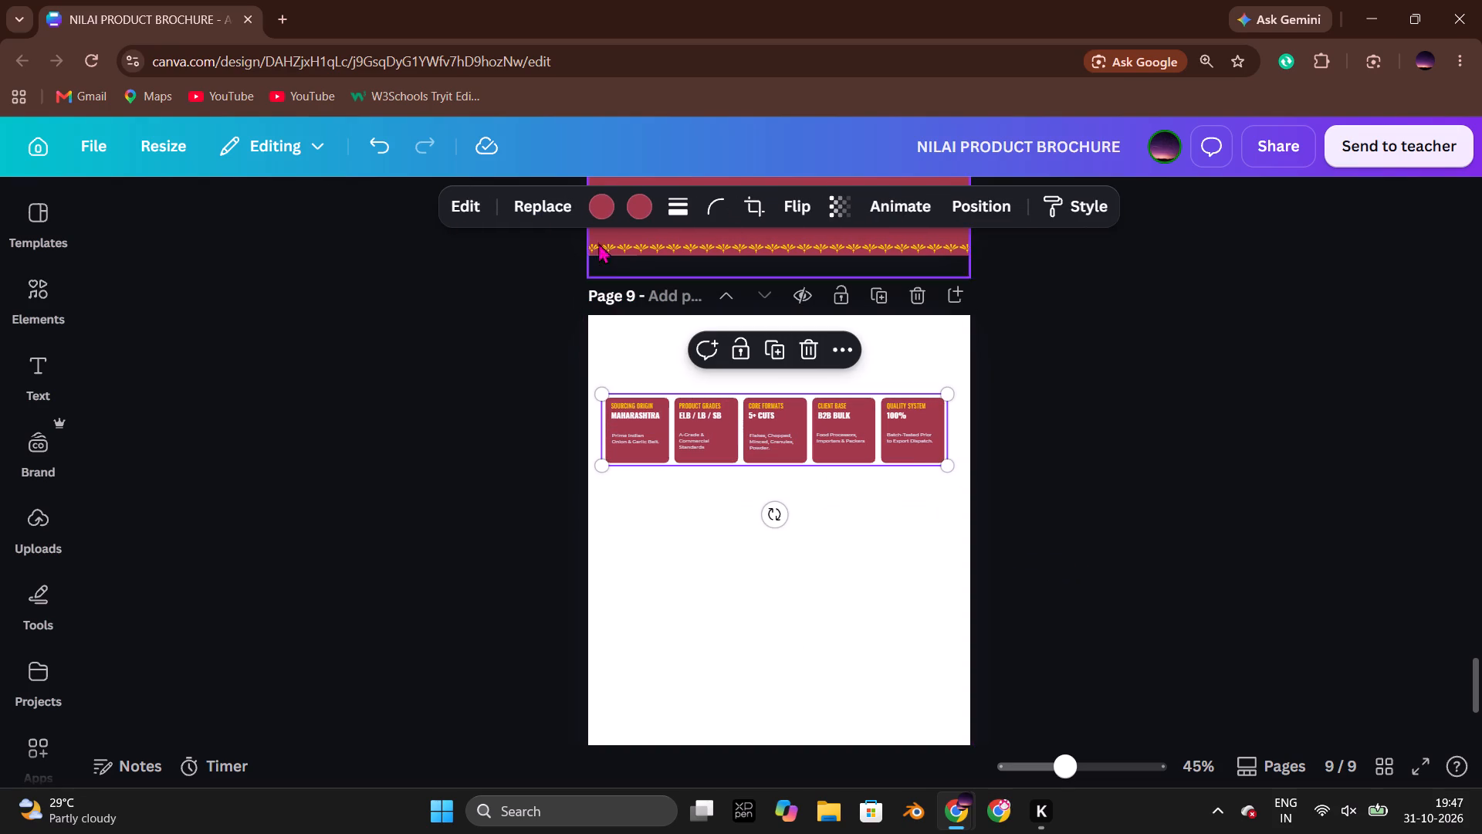
left_click(601, 217)
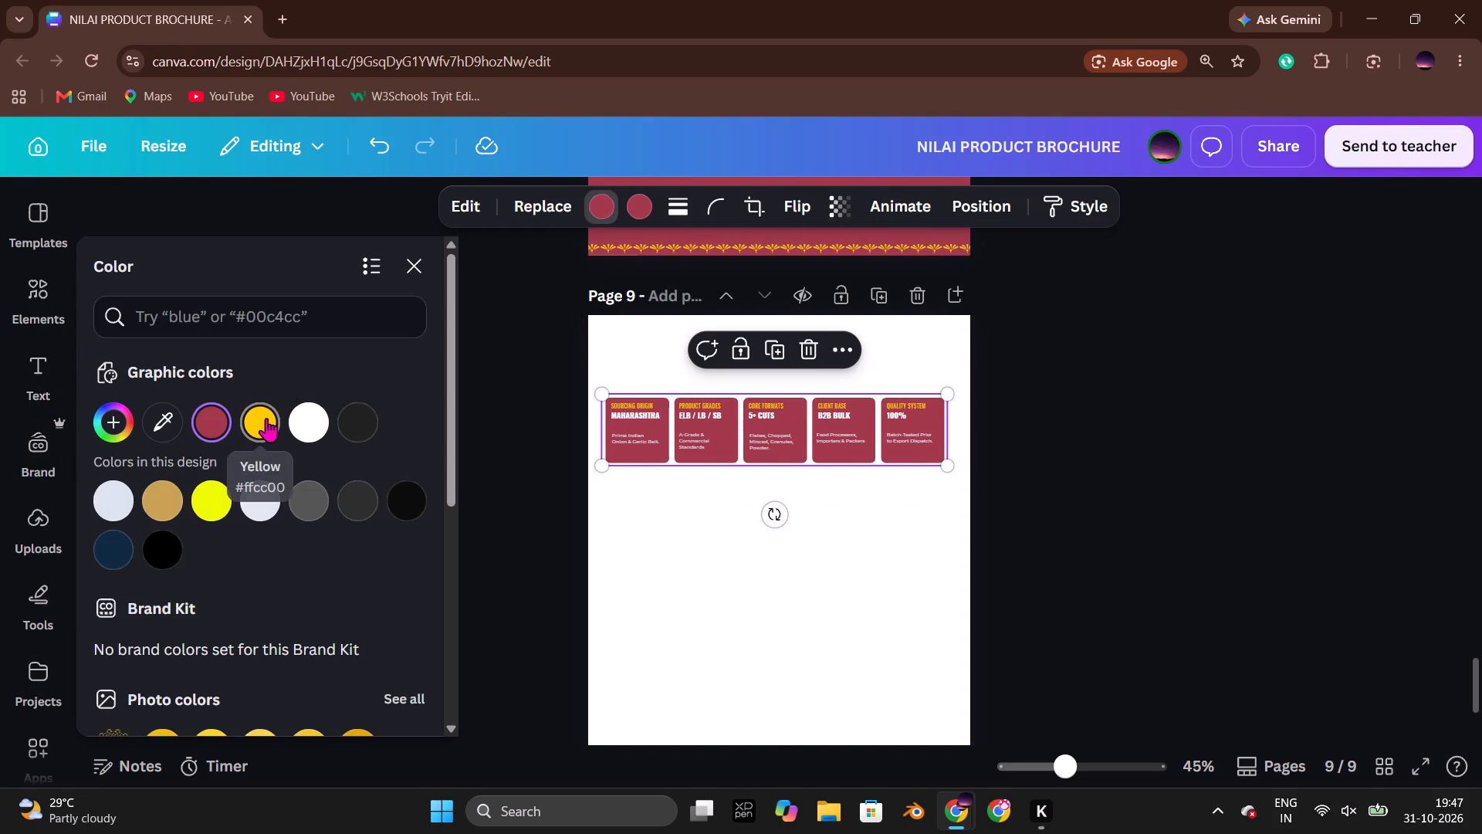
left_click(266, 418)
left_click(631, 207)
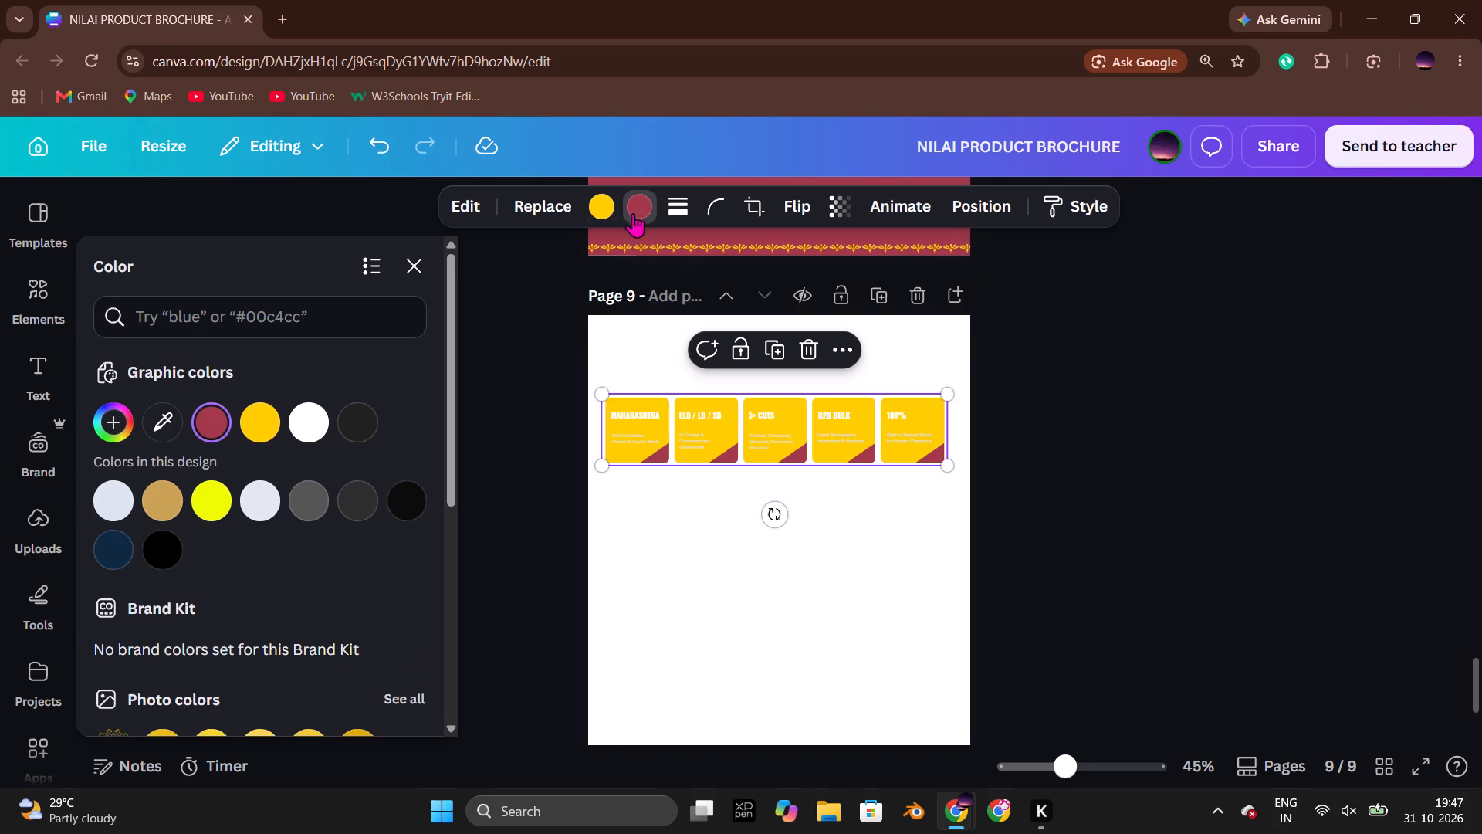
left_click(265, 422)
left_click(1018, 535)
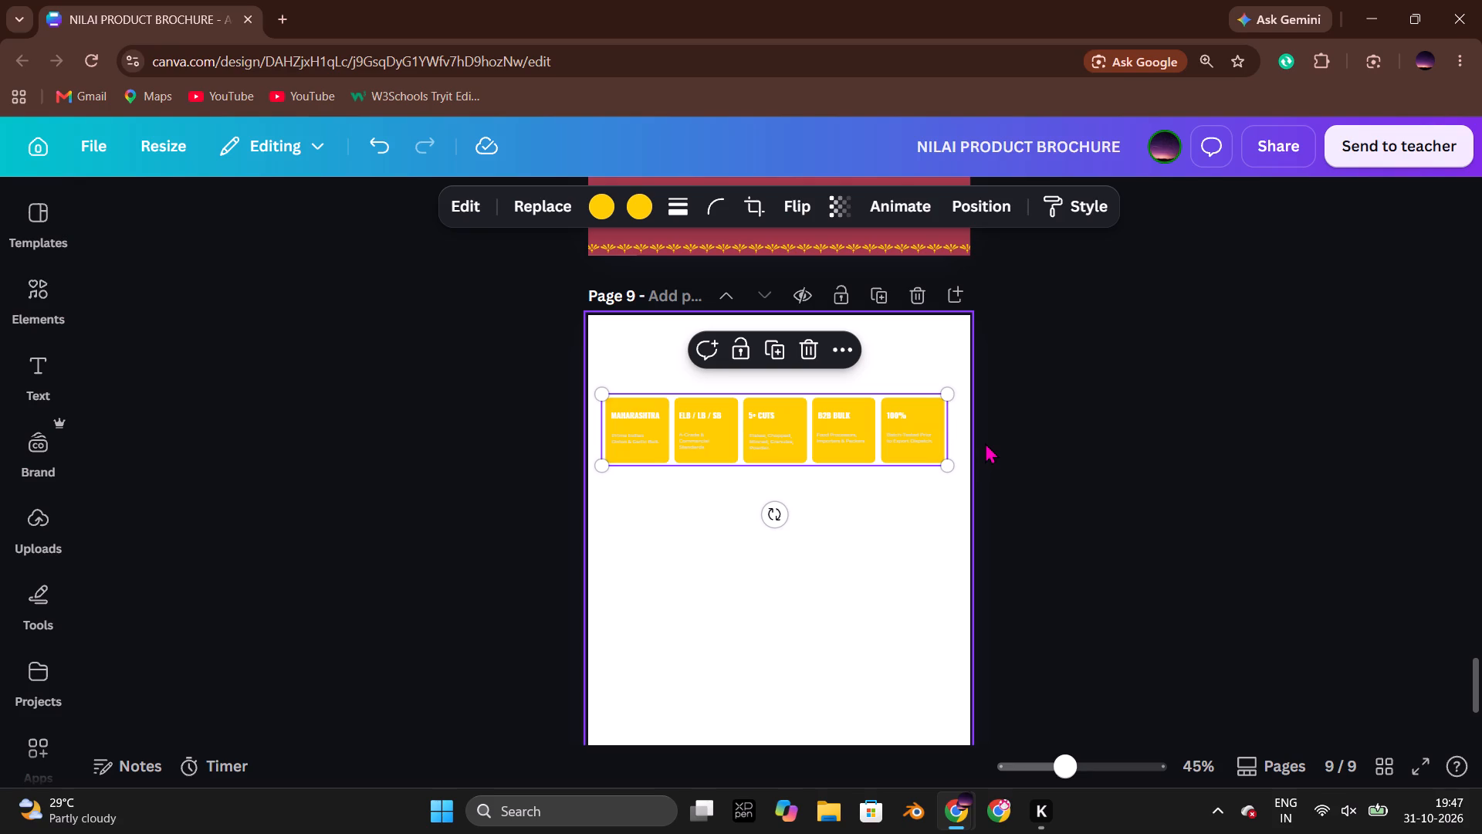
left_click(985, 442)
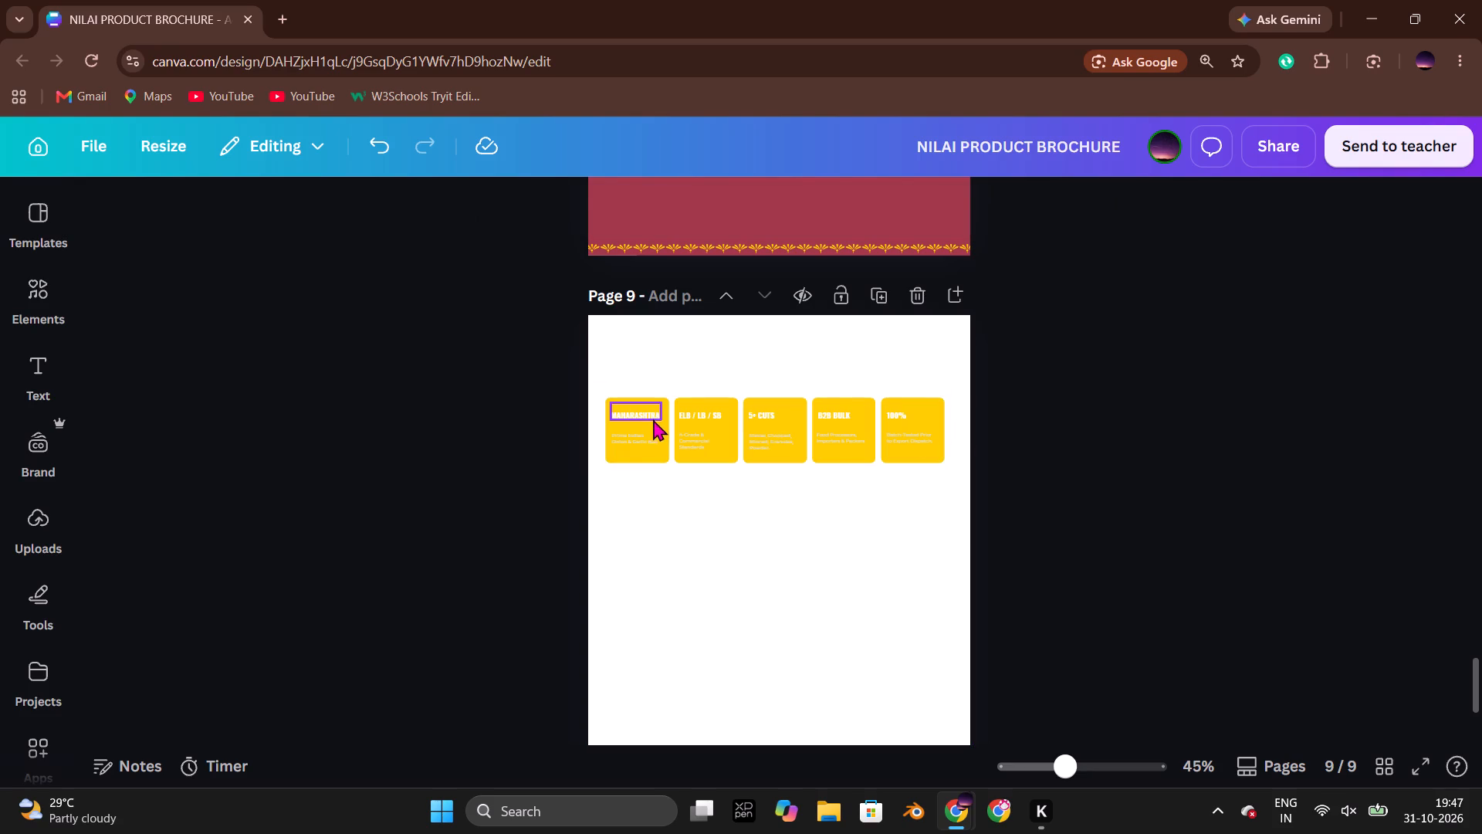
Examine the card text on page 9 and compare it with the original Key Capabilities cards on page 2.
left_click(653, 416)
left_click(863, 546)
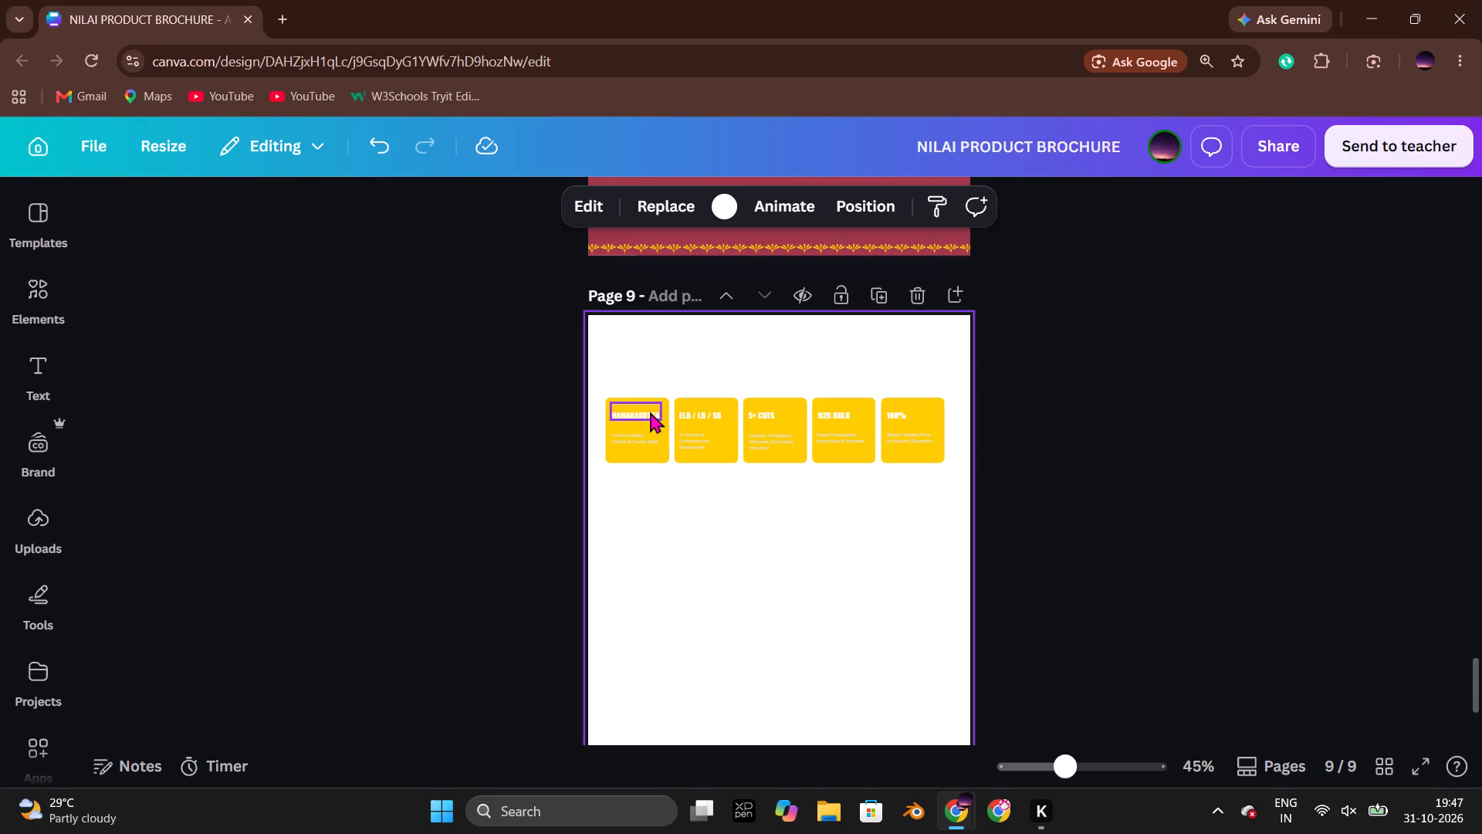
left_click(650, 412)
left_click(895, 654)
scroll(949, 598, "up", 5)
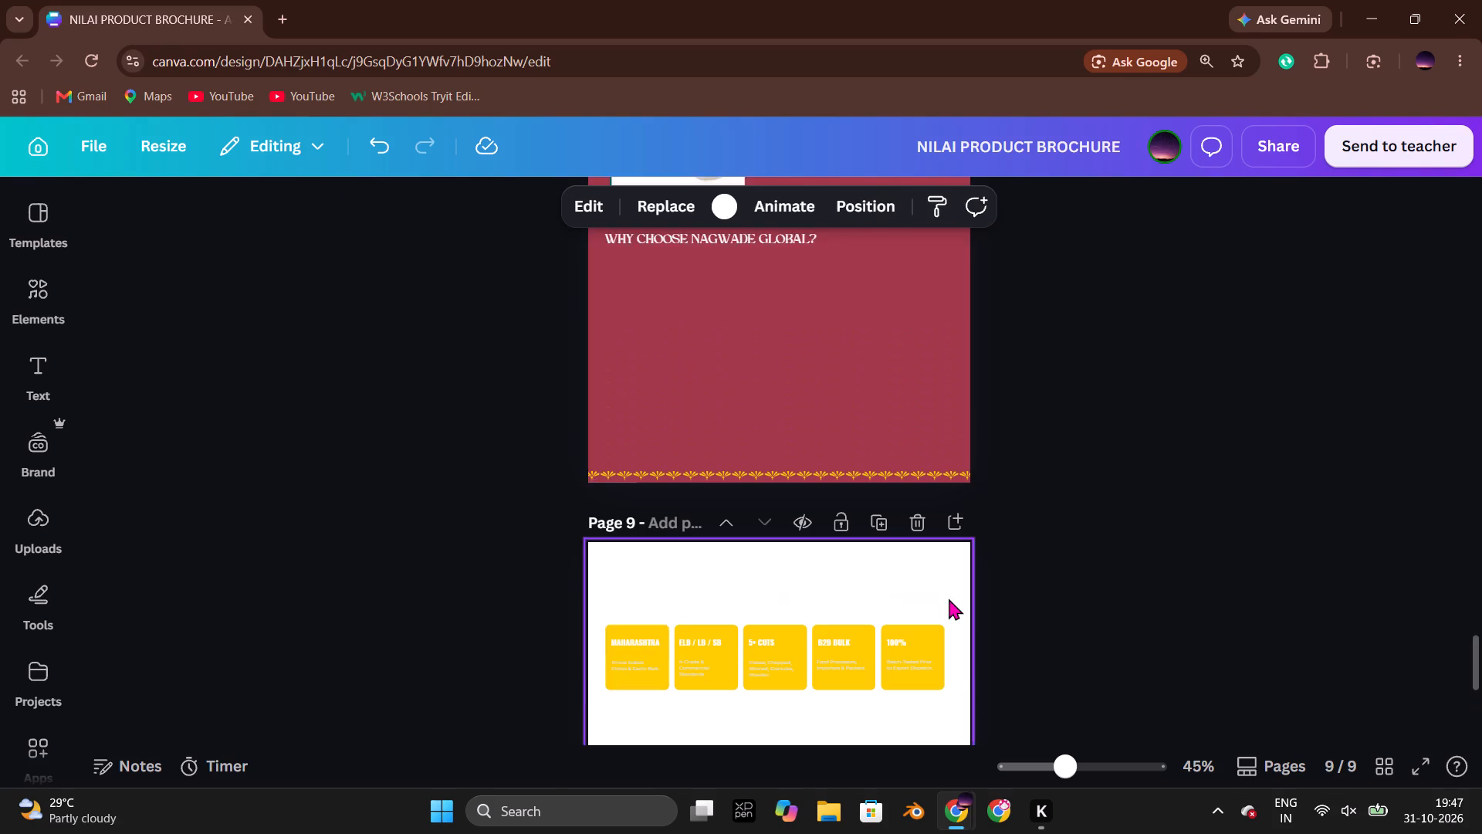
scroll(949, 598, "up", 9)
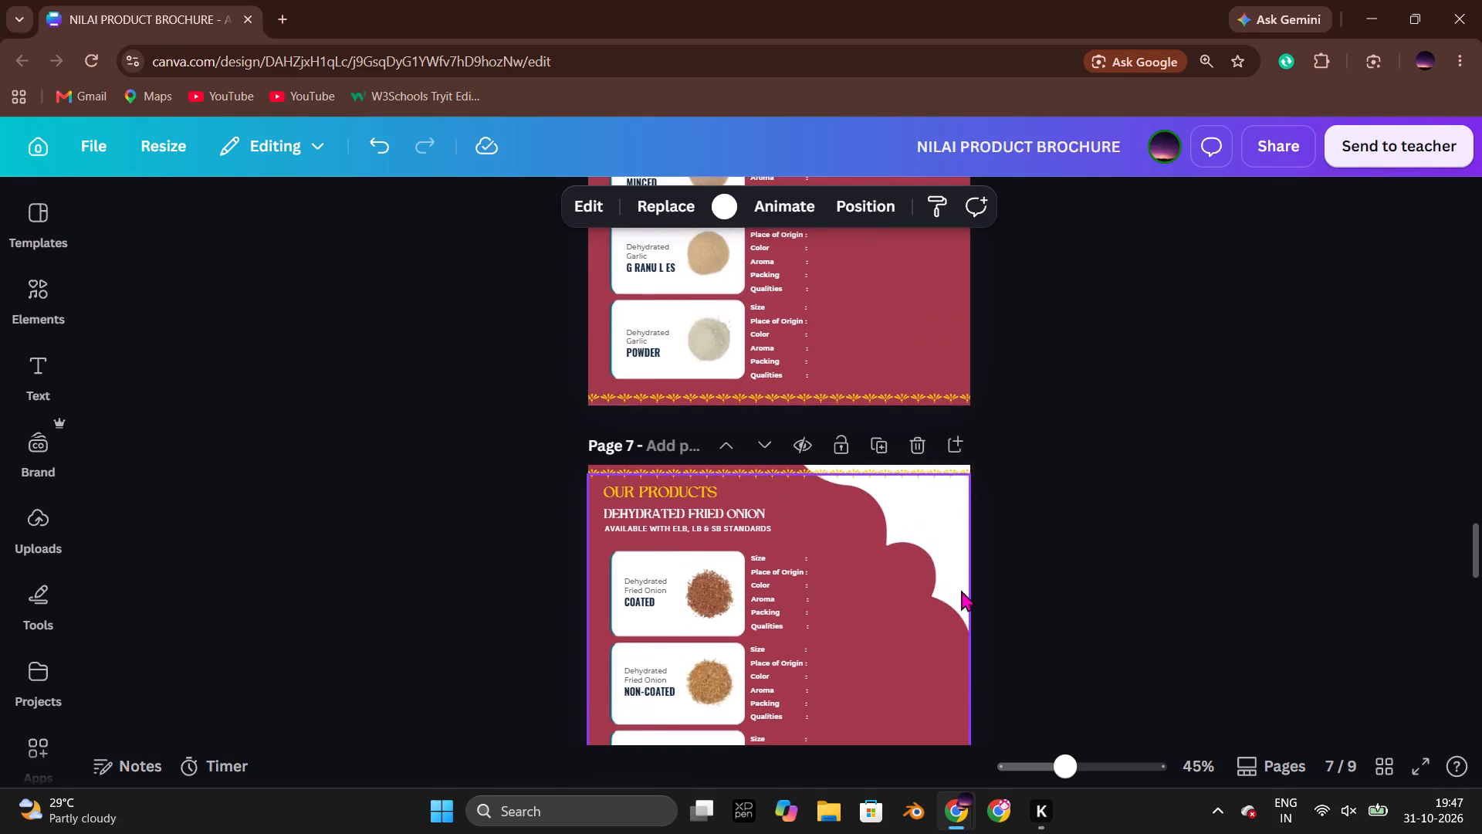
scroll(961, 590, "up", 20)
scroll(961, 590, "up", 2)
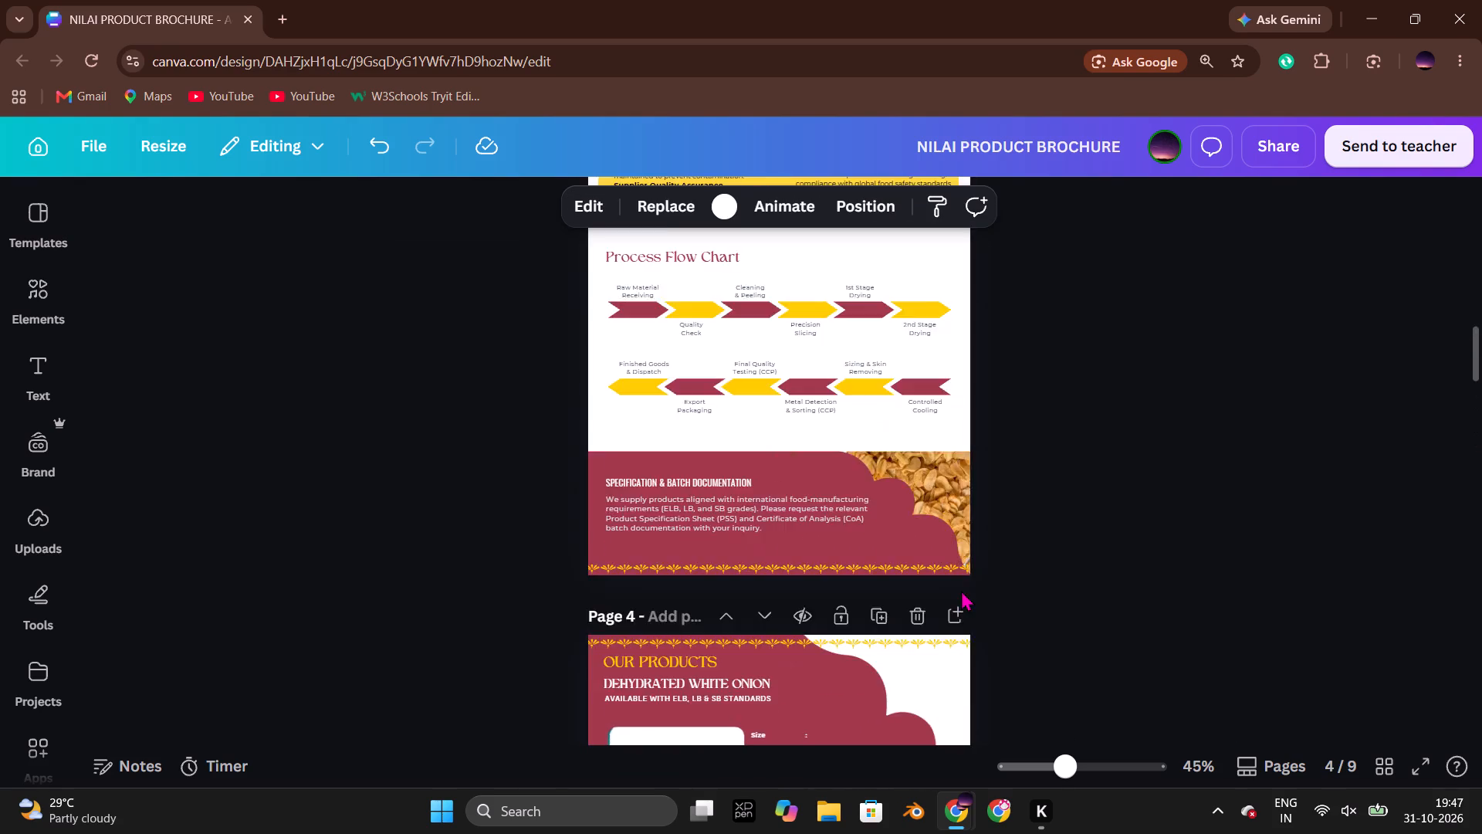
scroll(961, 590, "up", 10)
scroll(961, 590, "down", 2)
scroll(961, 590, "up", 4)
scroll(961, 590, "down", 6)
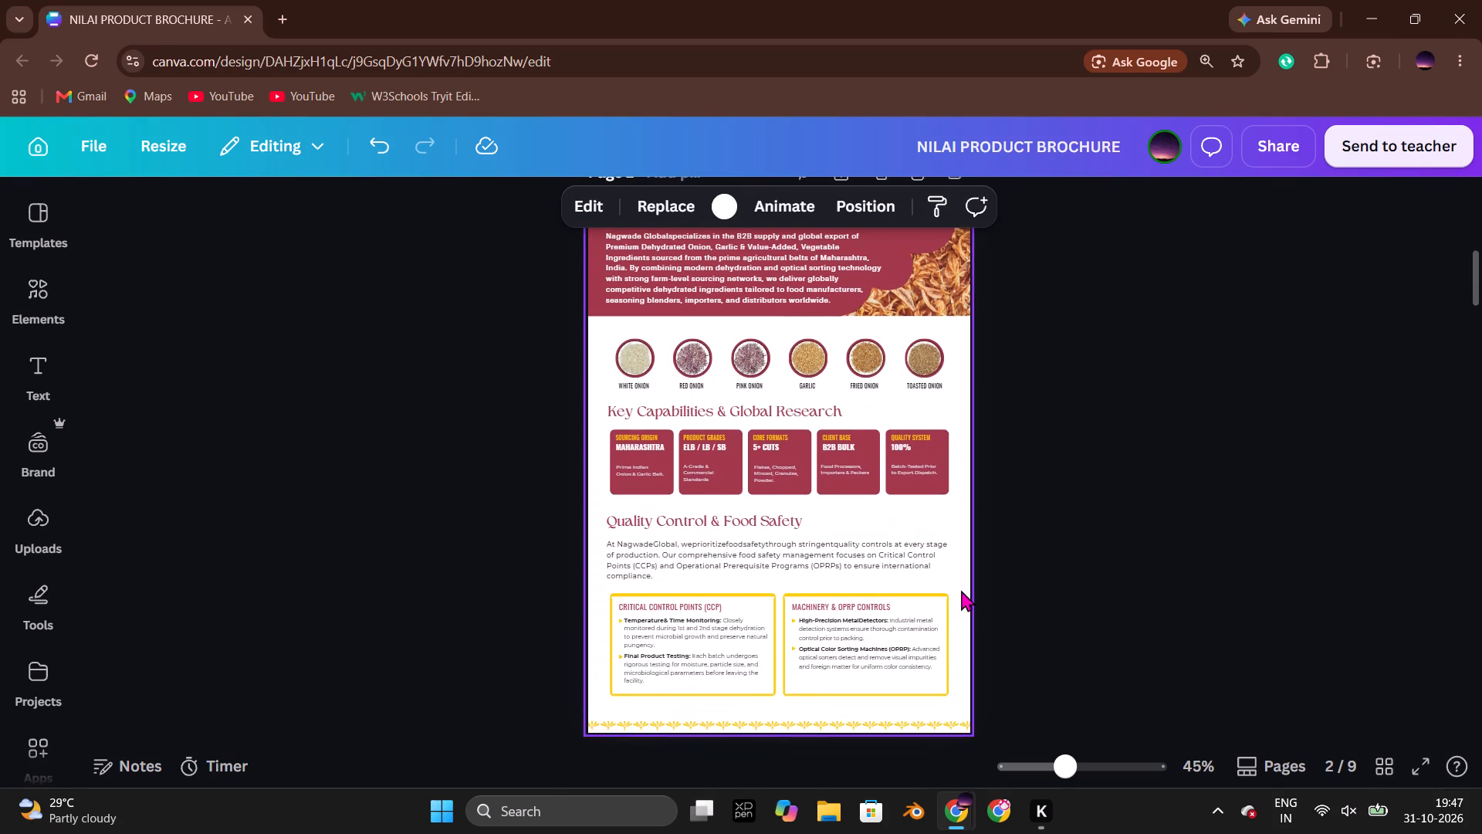
scroll(1121, 597, "down", 11)
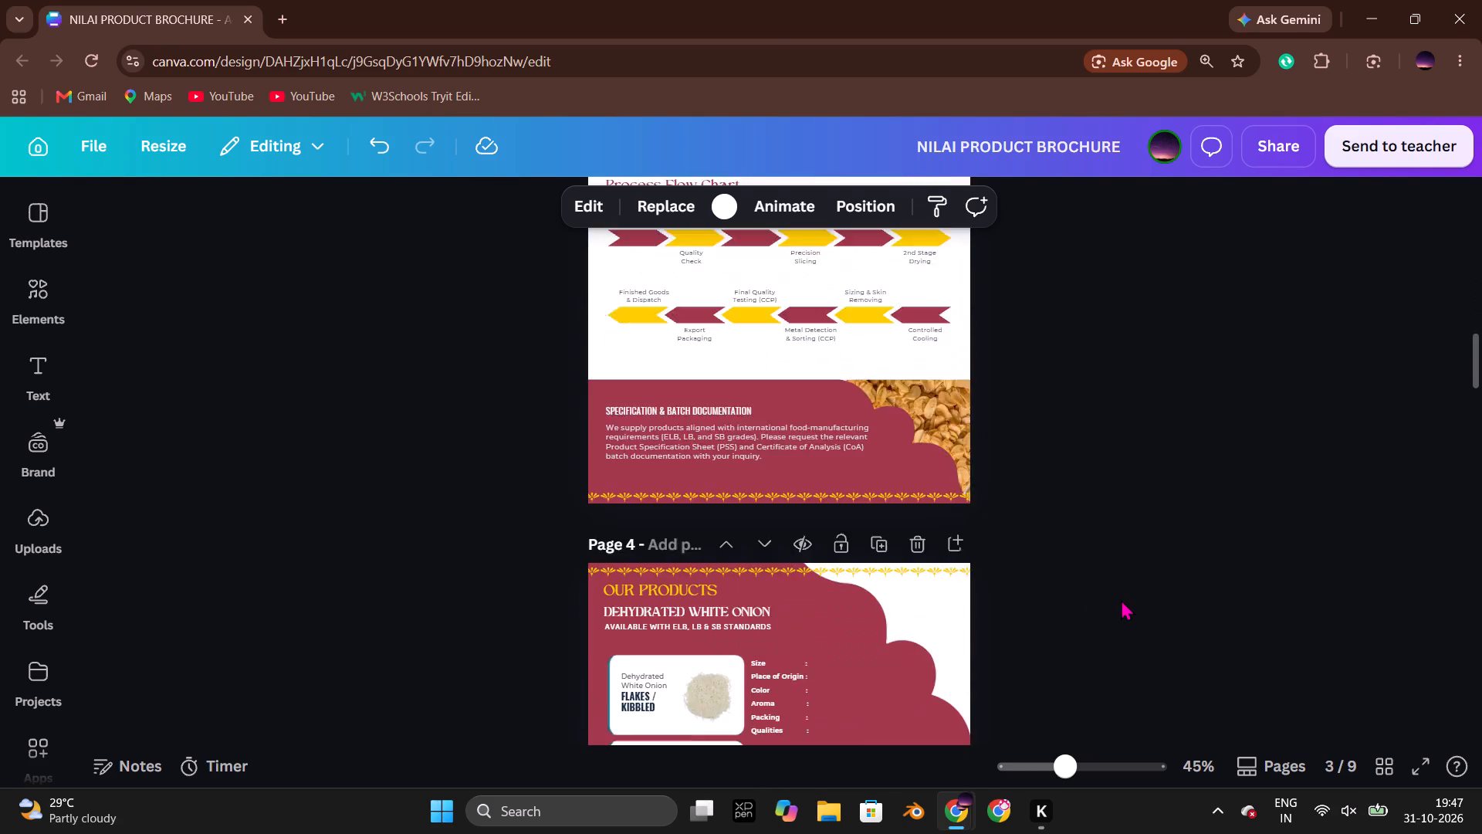
scroll(1121, 599, "down", 20)
scroll(1121, 599, "down", 11)
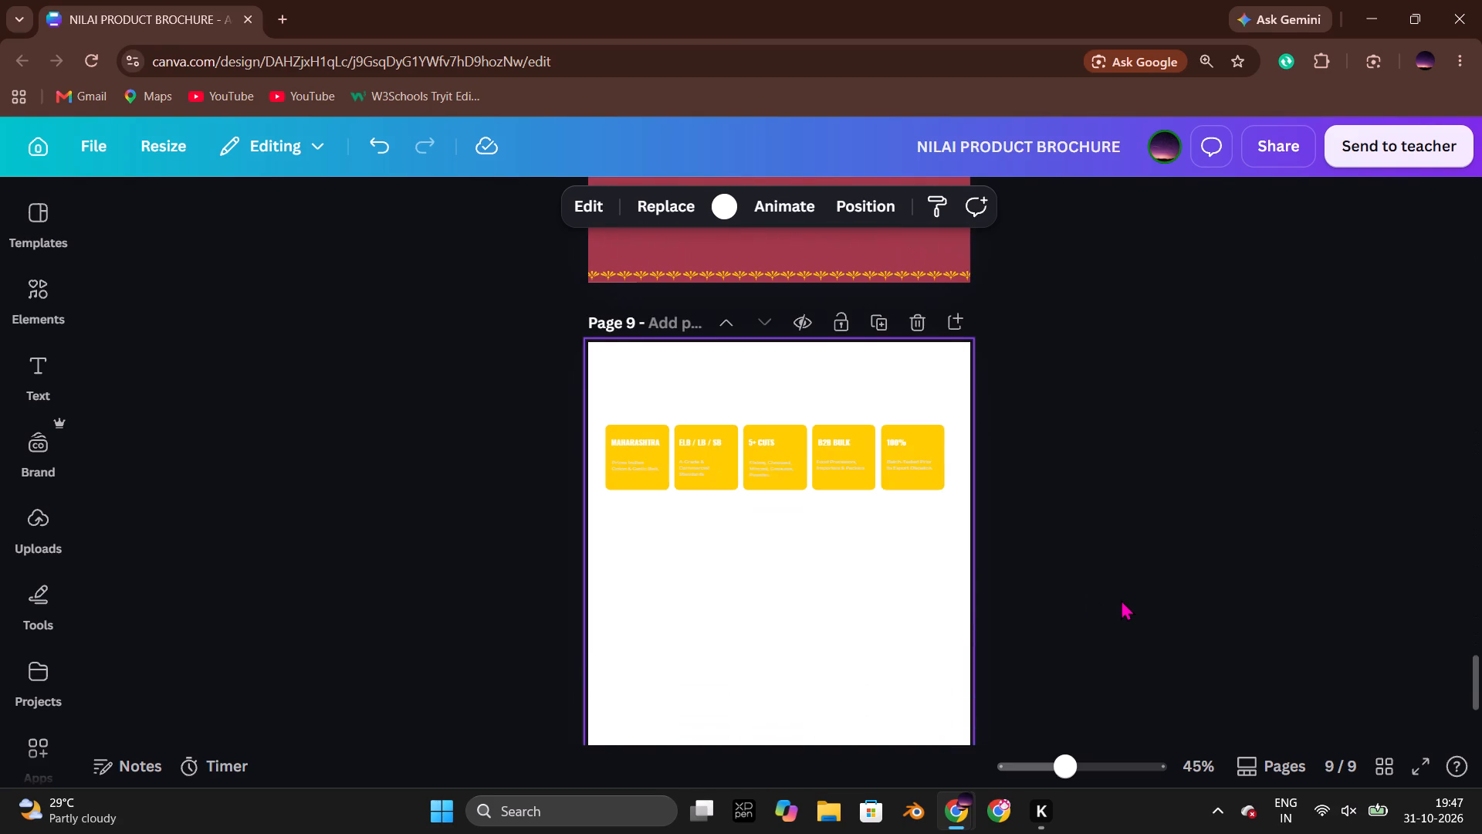
Set all text on the five yellow cards on page 9 to the design's maroon.
left_click_drag(1169, 600, 594, 403)
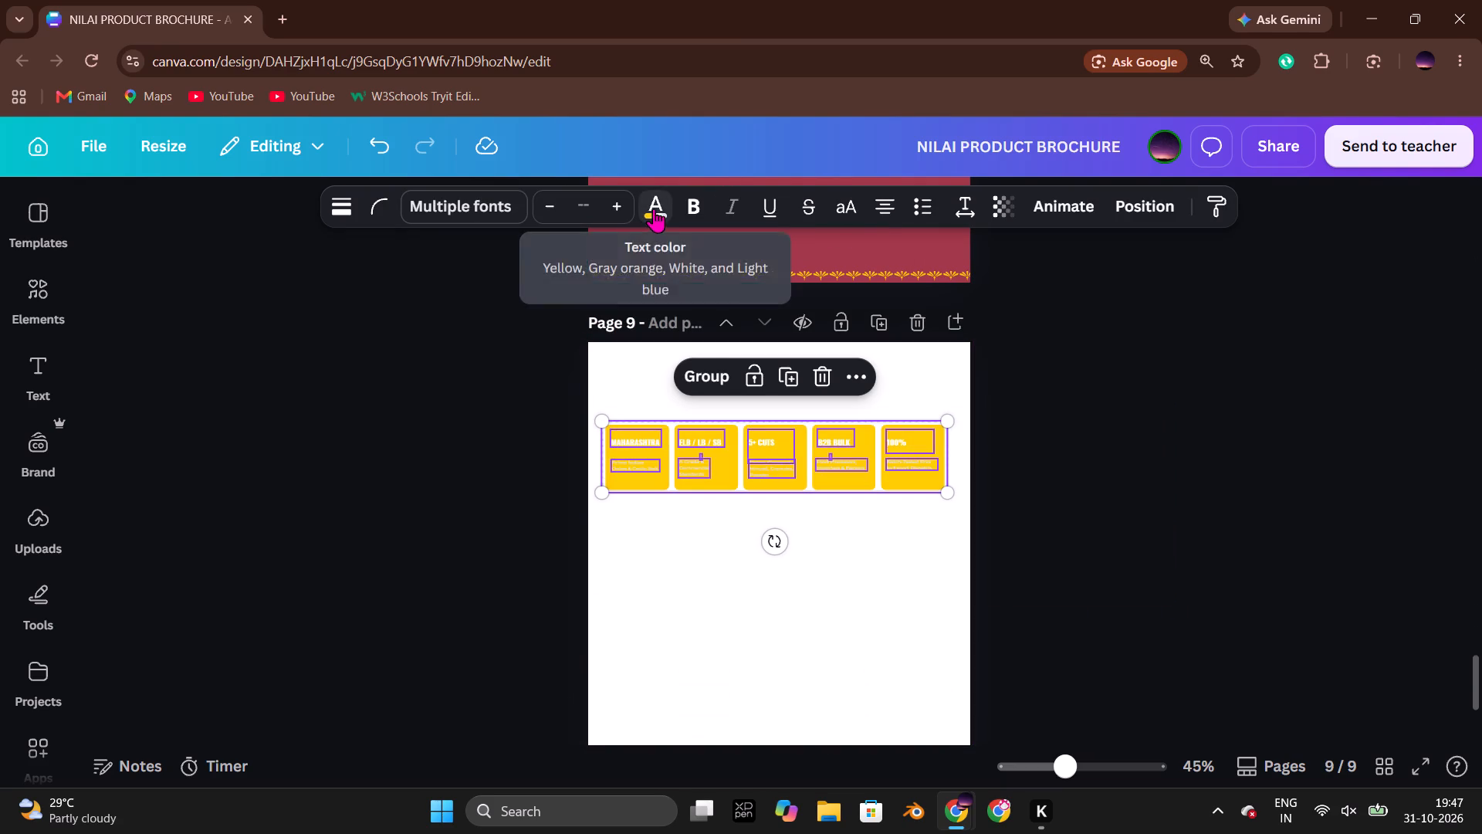
left_click(654, 208)
left_click(262, 429)
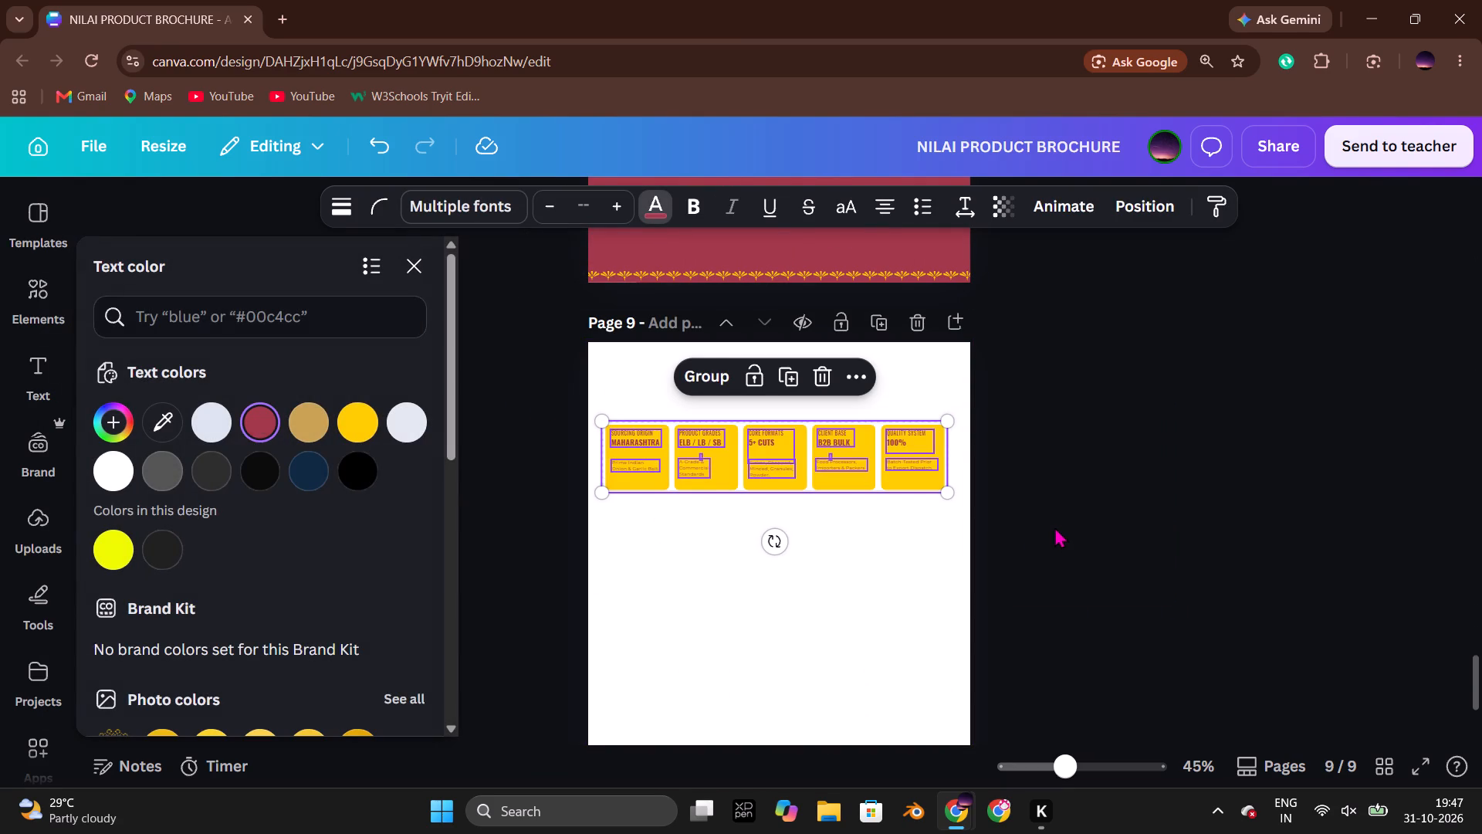
double_click(1055, 527)
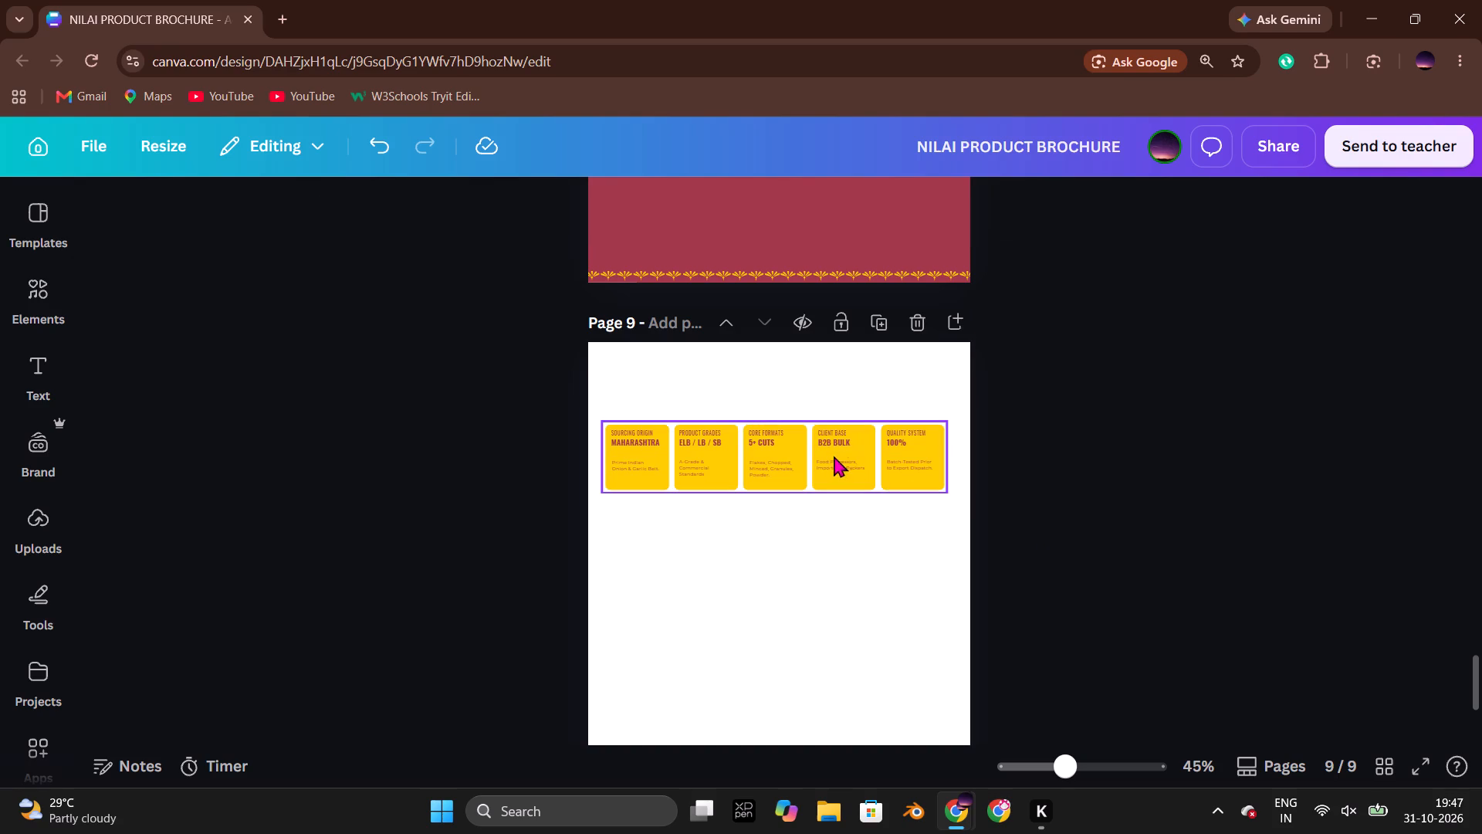
Delete the stray empty text boxes from the PRODUCT GRADES and CLIENT BASE cards on page 9.
left_click_drag(1098, 555, 472, 347)
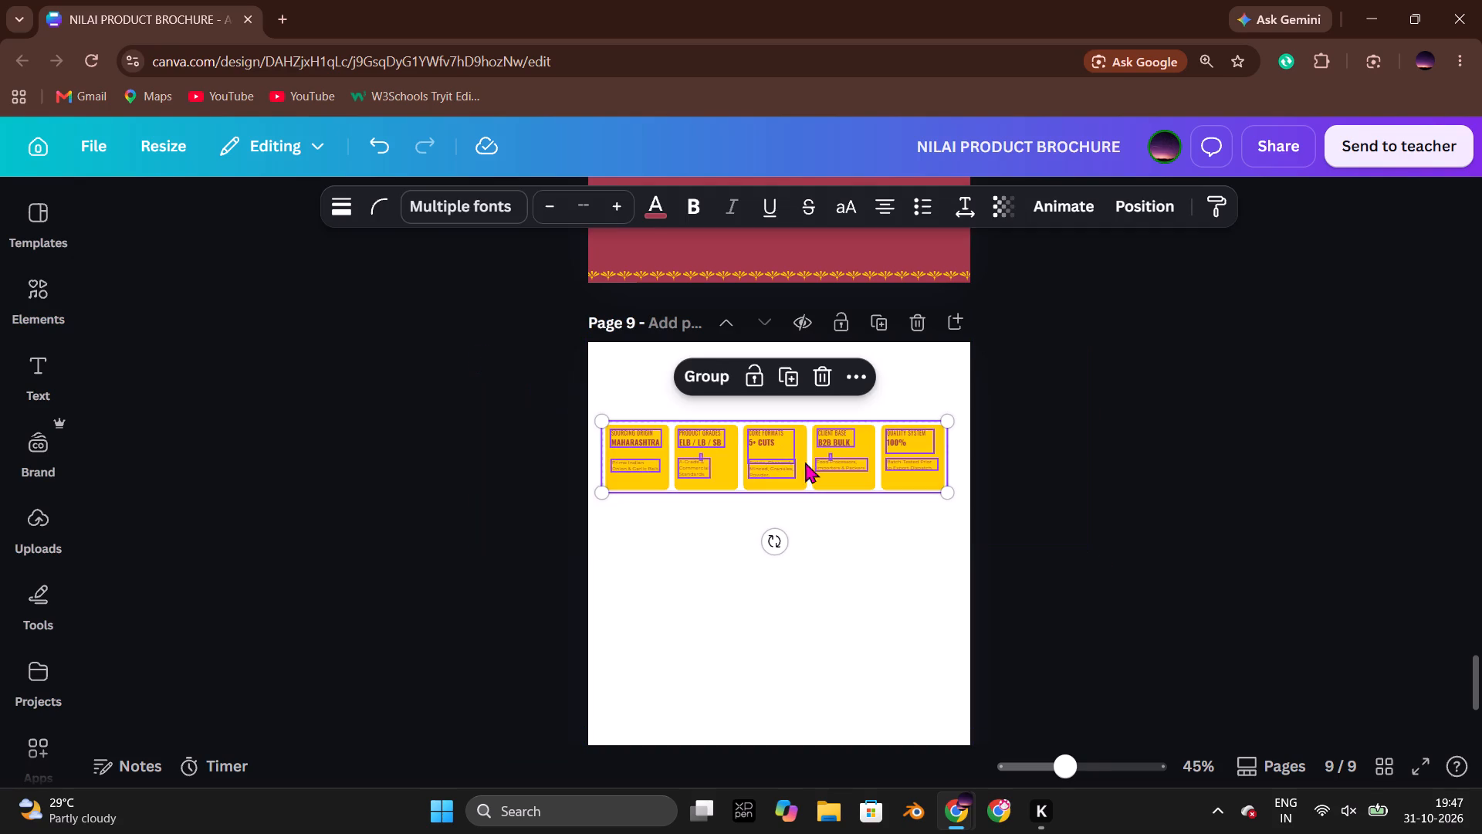
left_click(957, 591)
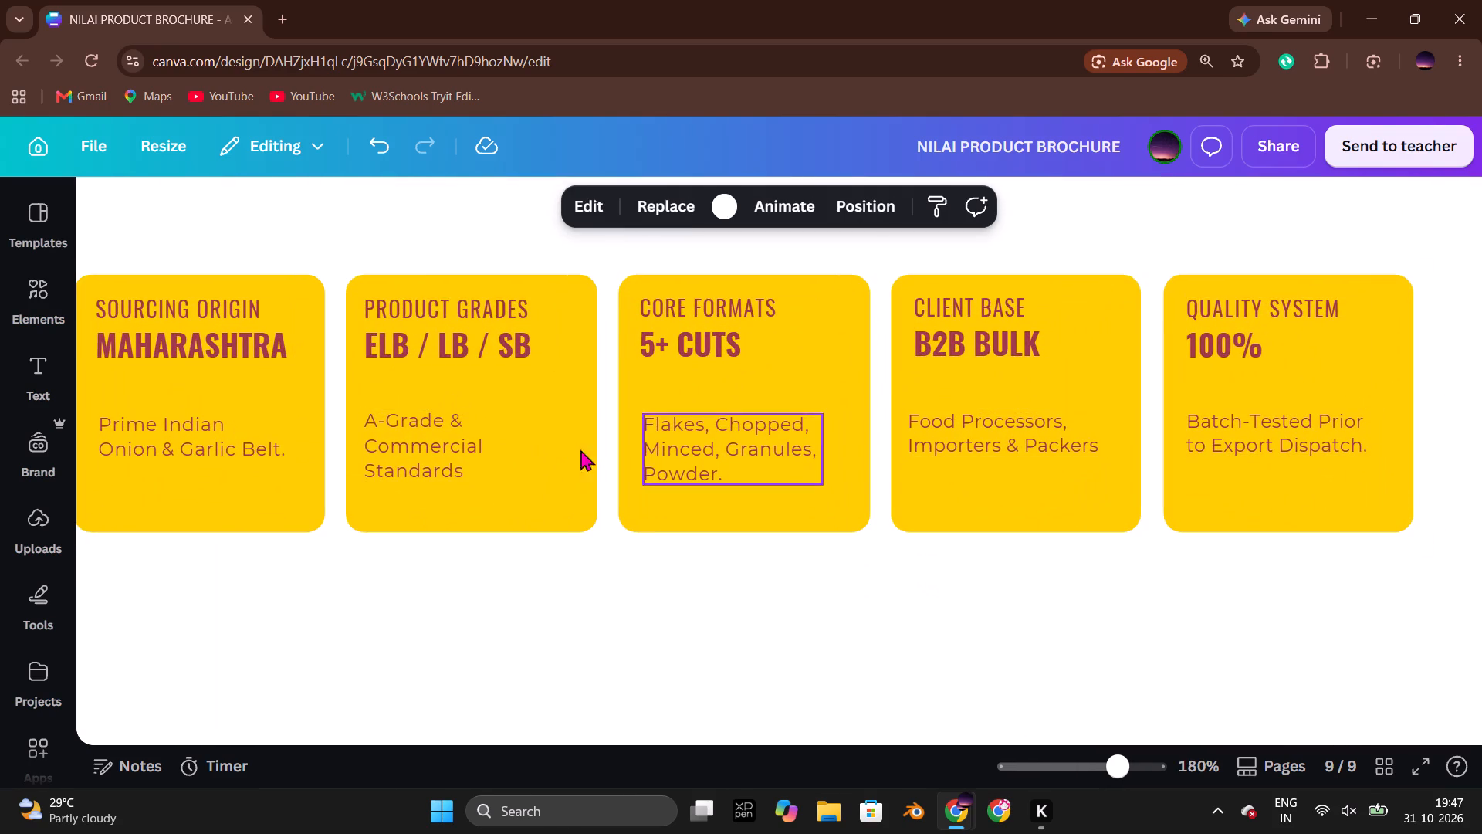
left_click(453, 405)
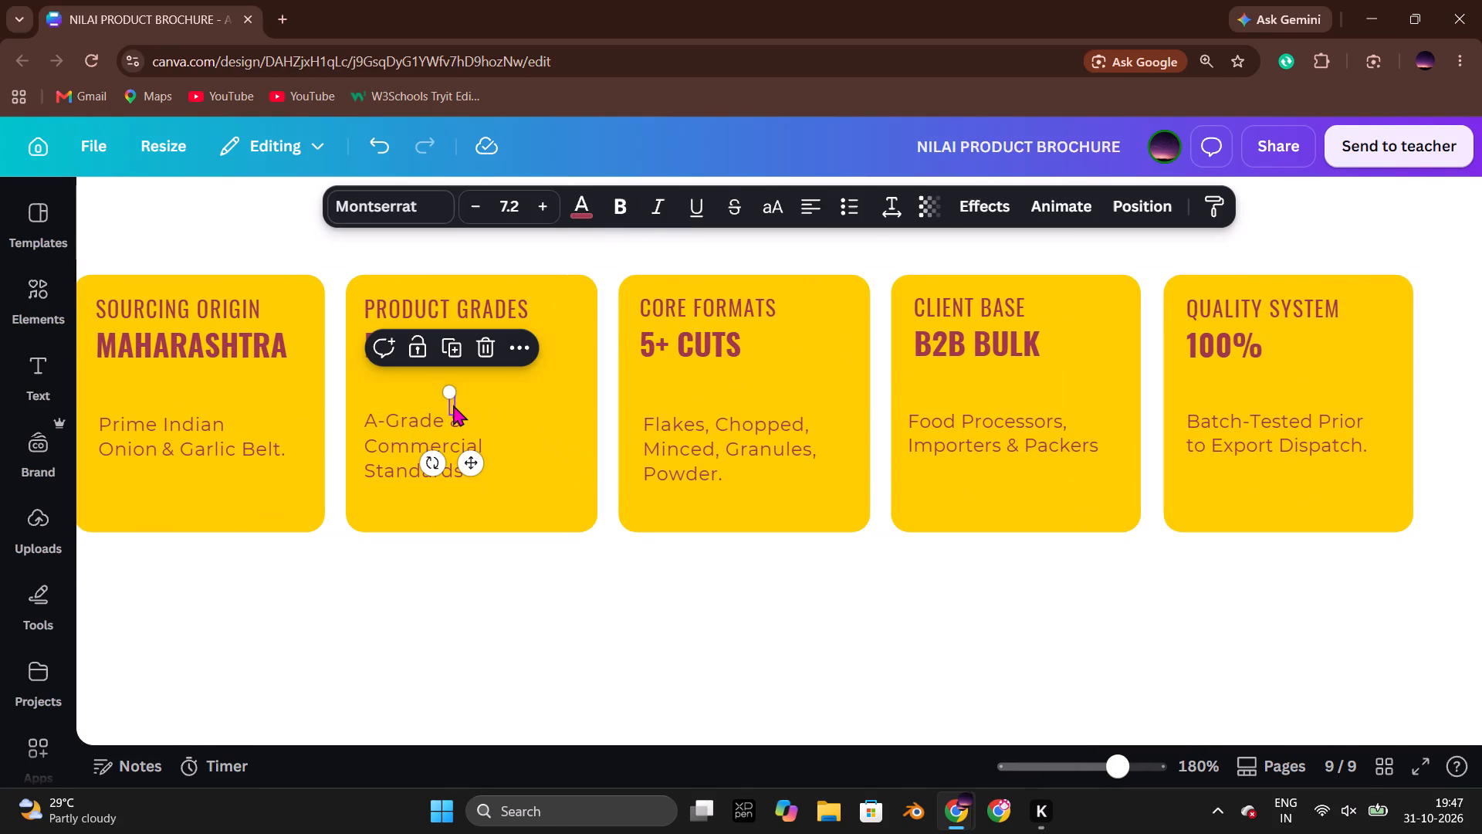
key("Delete")
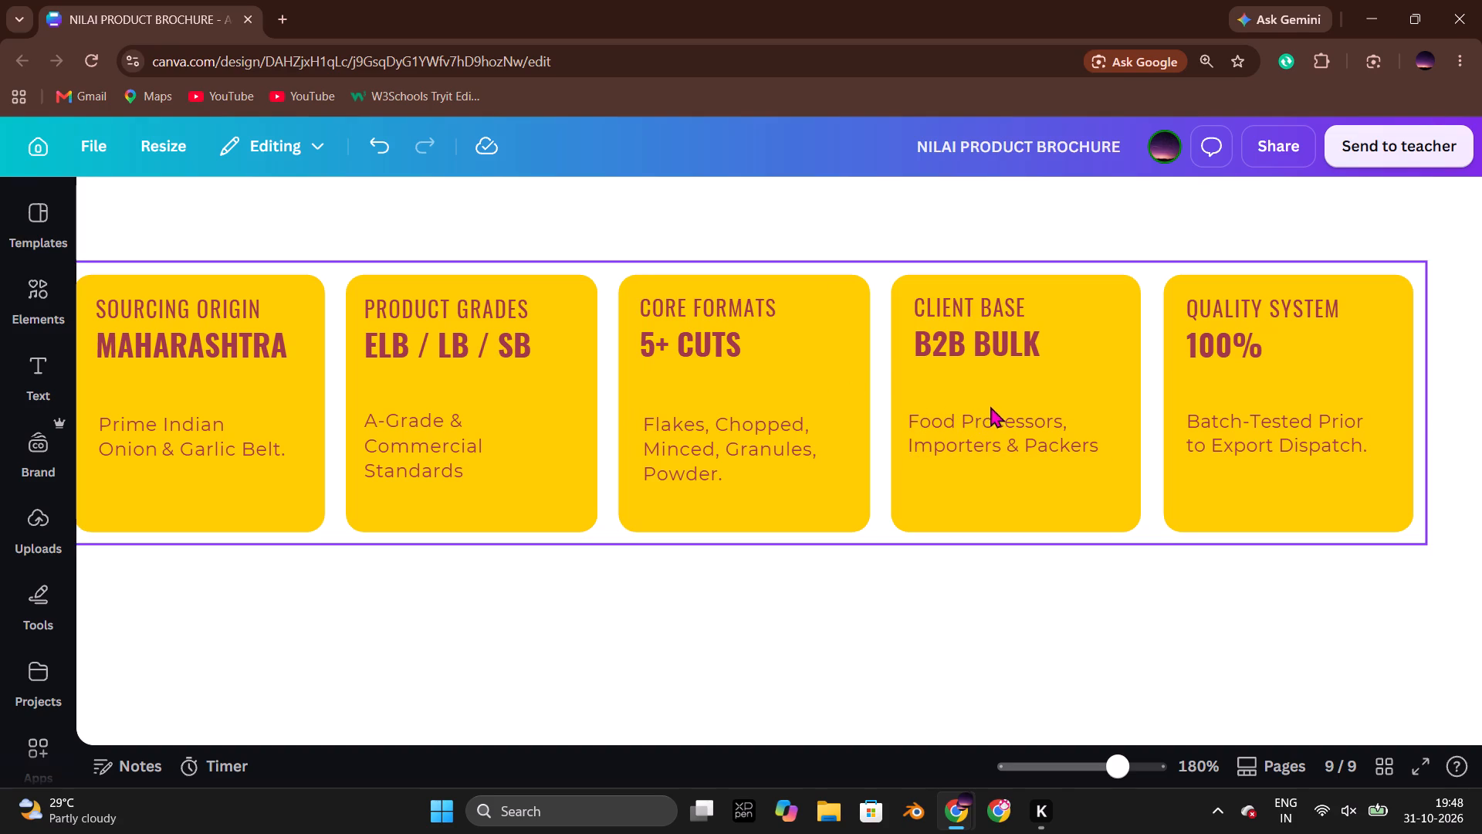
left_click_drag(1129, 636, 598, 327)
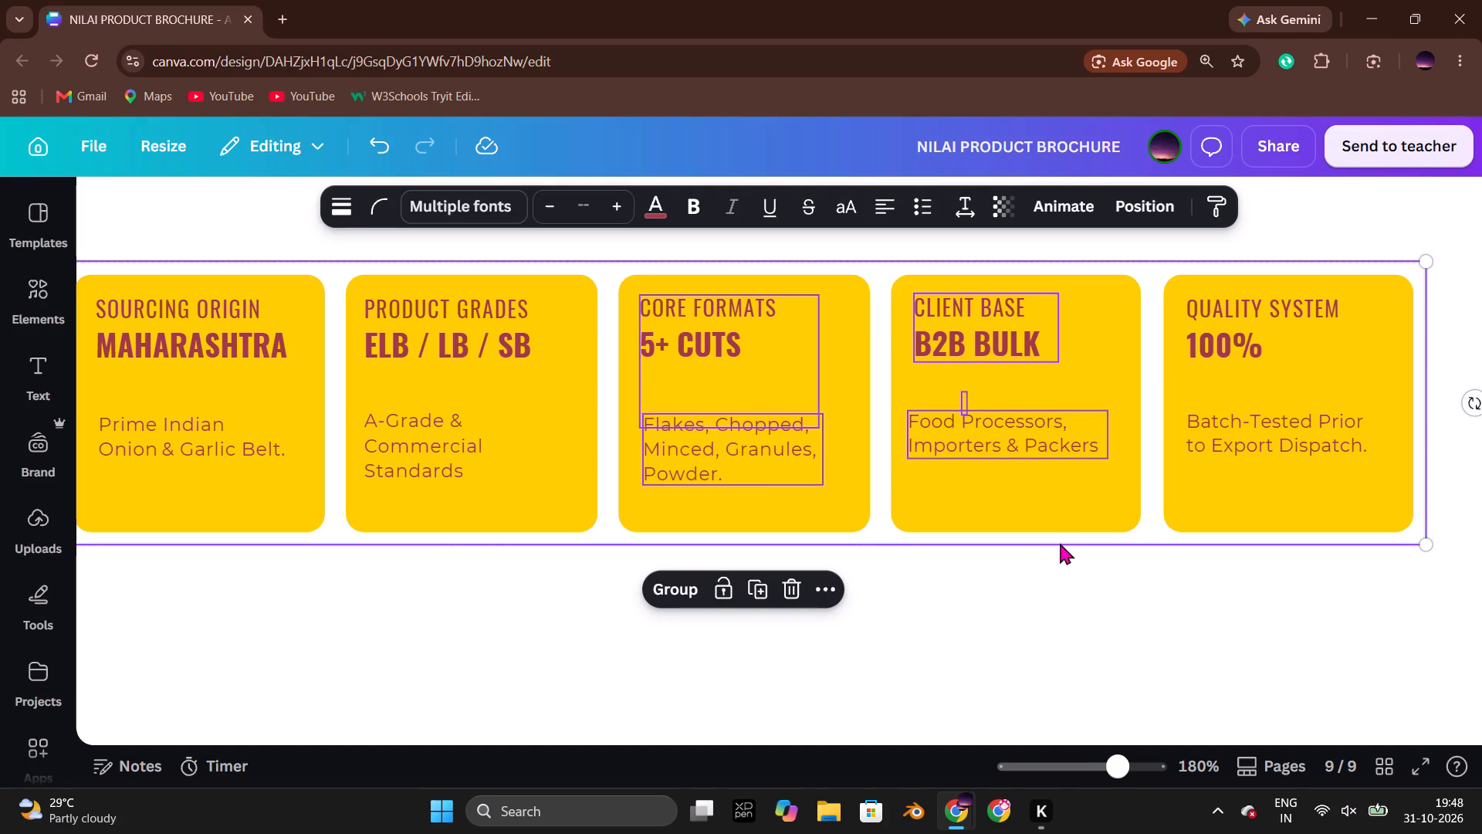
left_click(1060, 543)
left_click(963, 402)
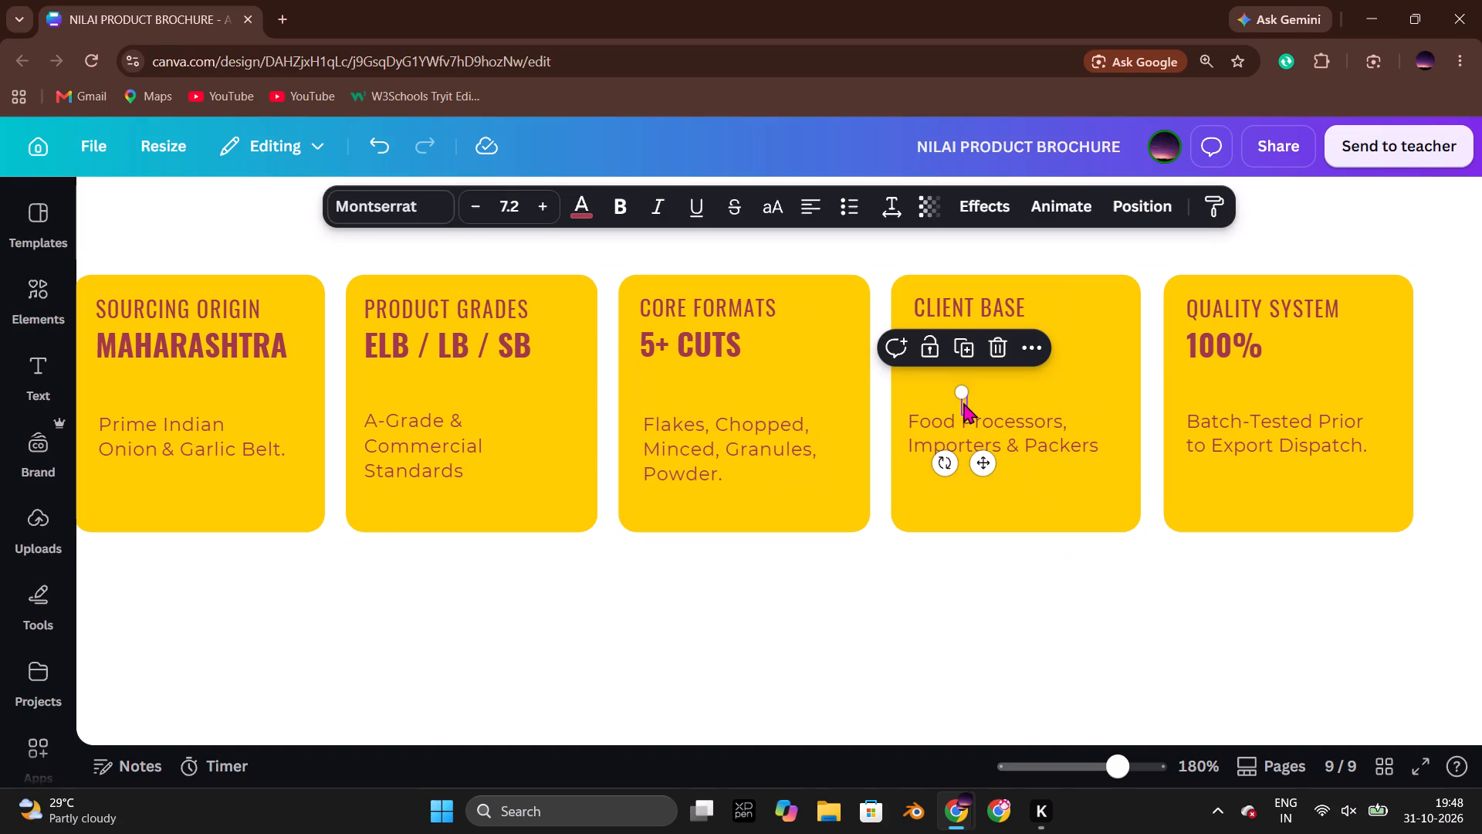
key("Delete")
left_click(999, 598)
scroll(999, 598, "down", 4)
scroll(999, 598, "up", 4)
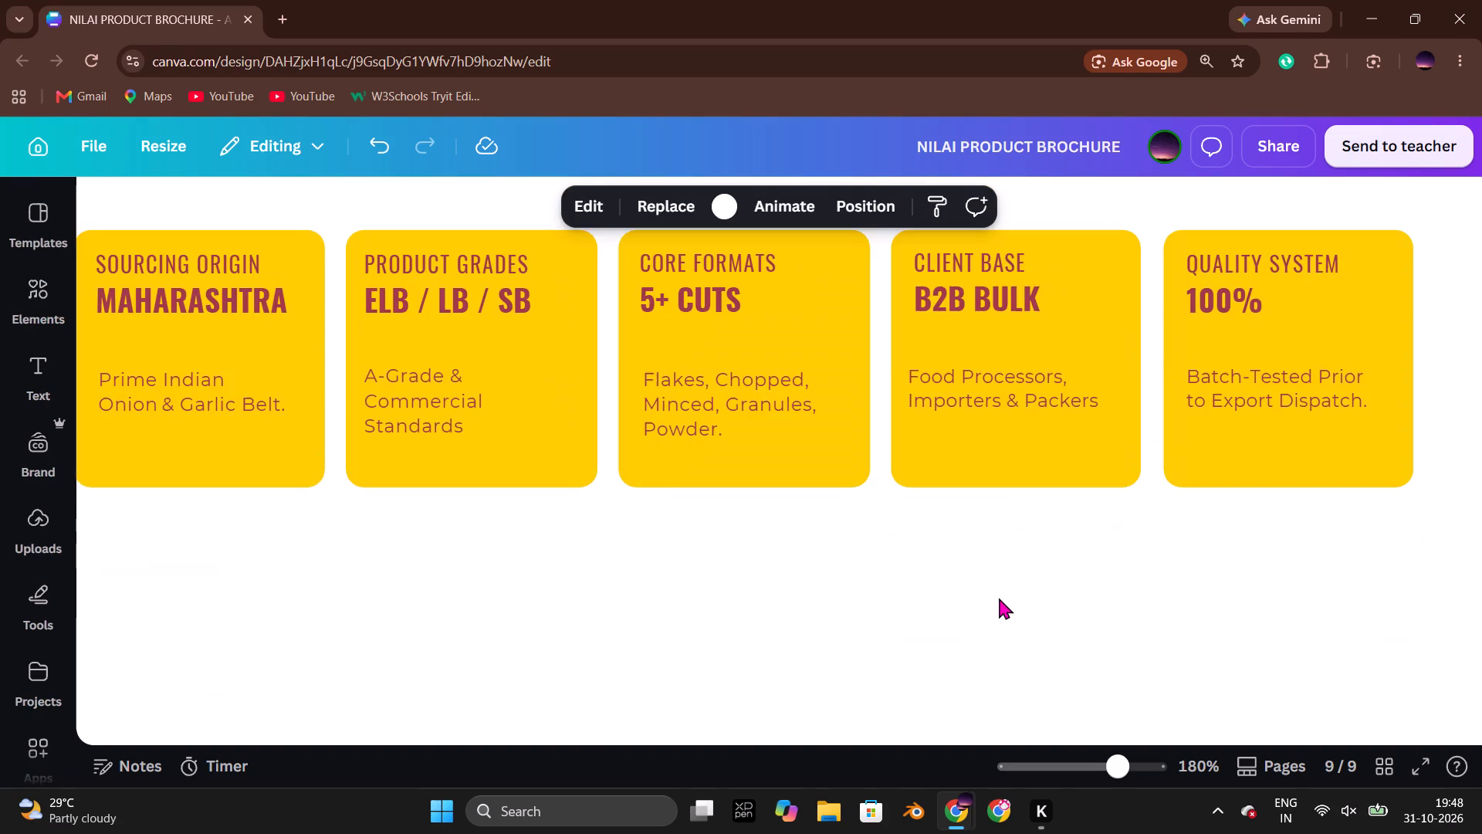
Set the description texts at the bottom of the five yellow cards on page 9 to white.
left_click_drag(1145, 598, 399, 405)
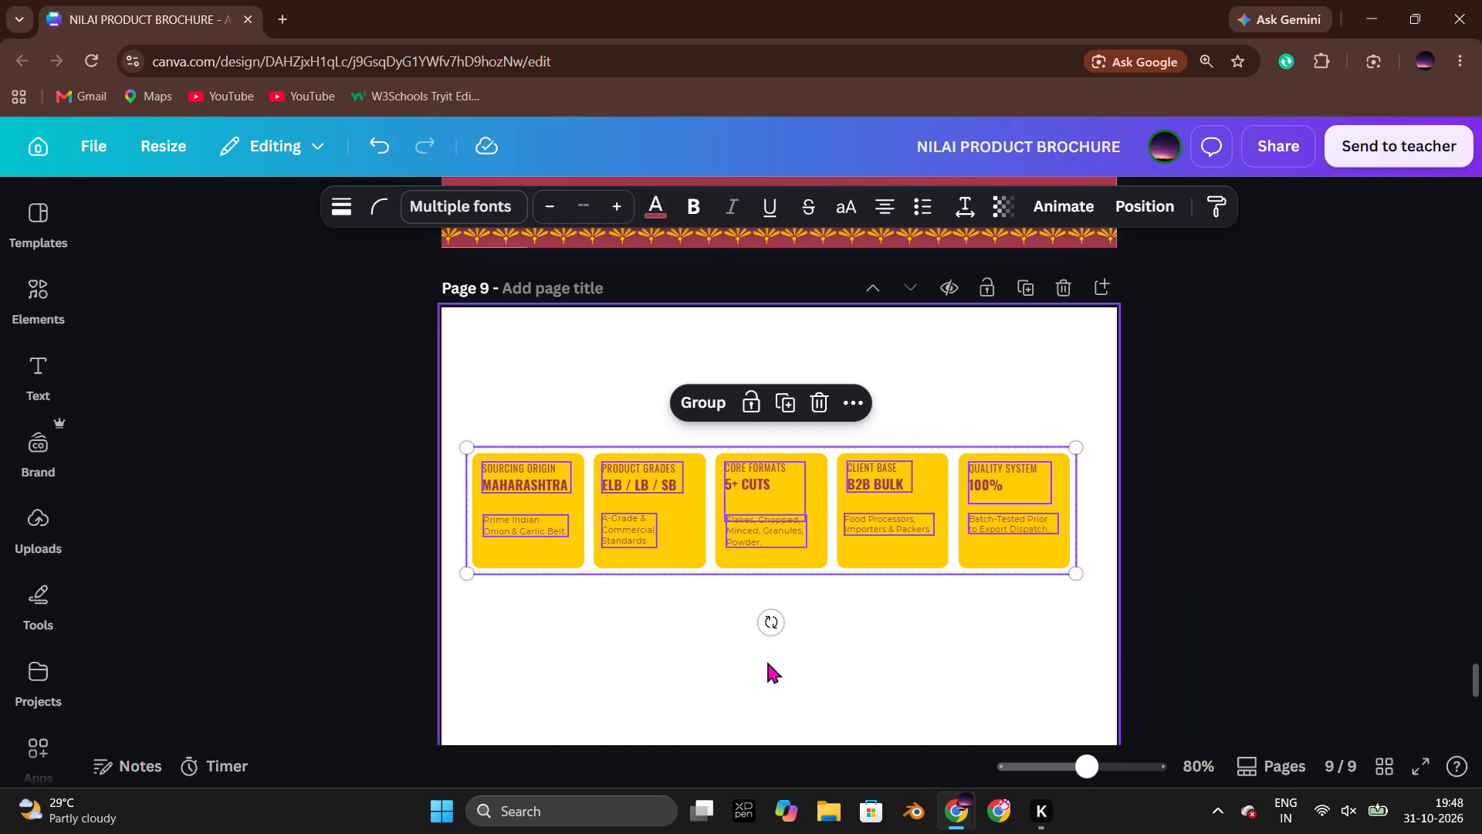
left_click(778, 664)
left_click_drag(1175, 626, 430, 449)
left_click(518, 641)
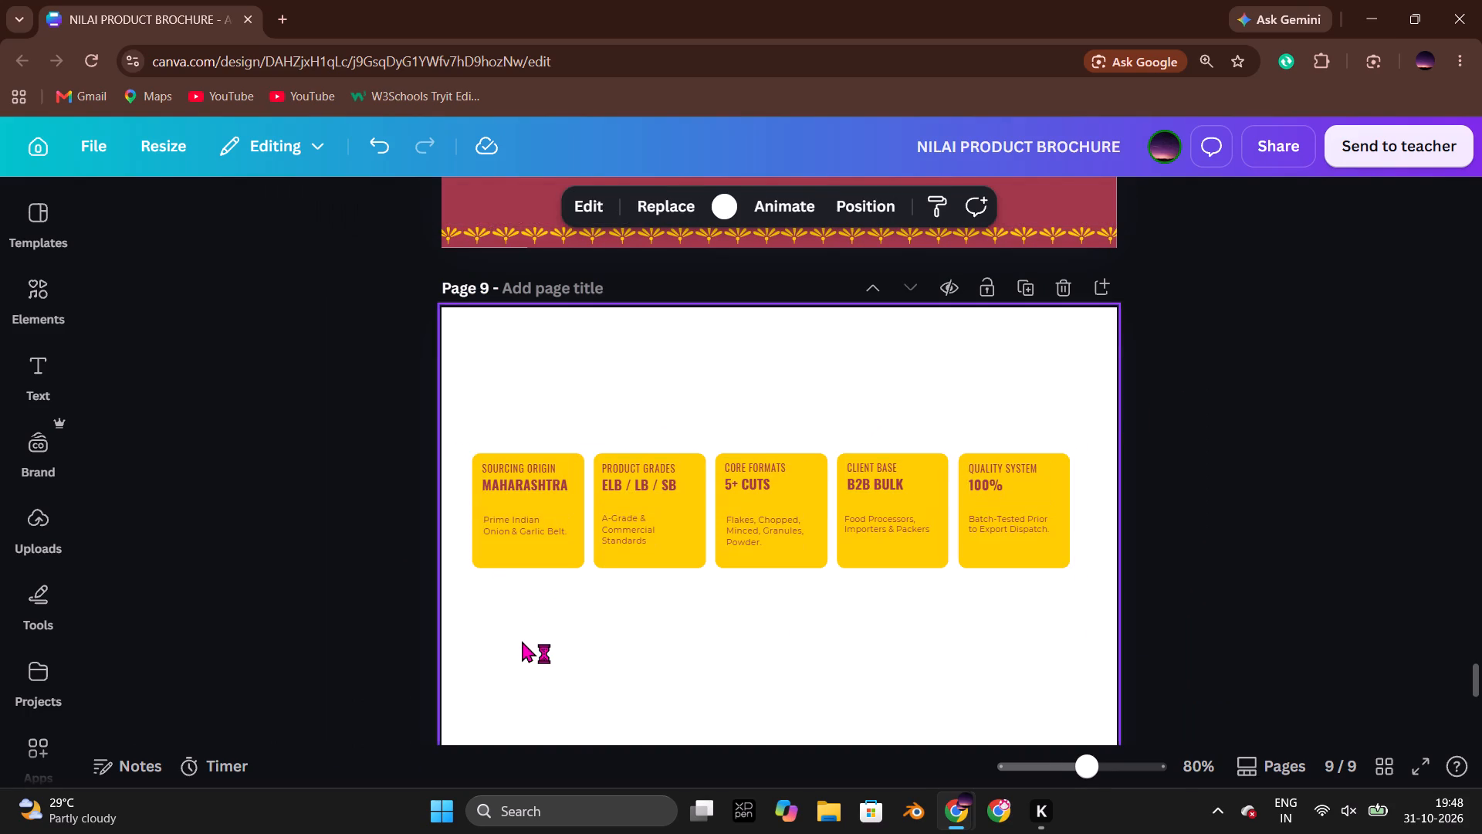
scroll(460, 614, "left", 1)
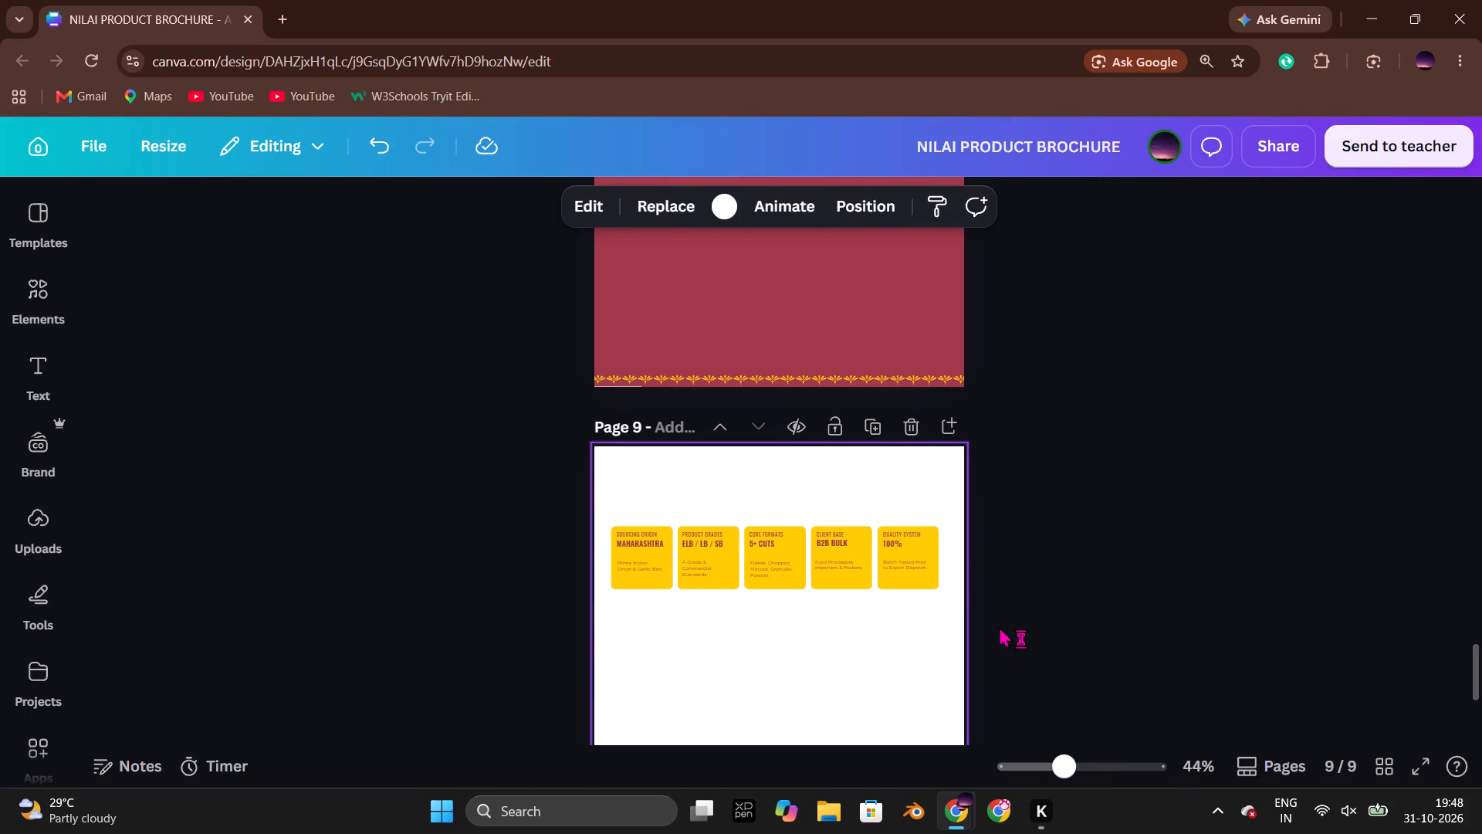
left_click_drag(999, 625, 599, 561)
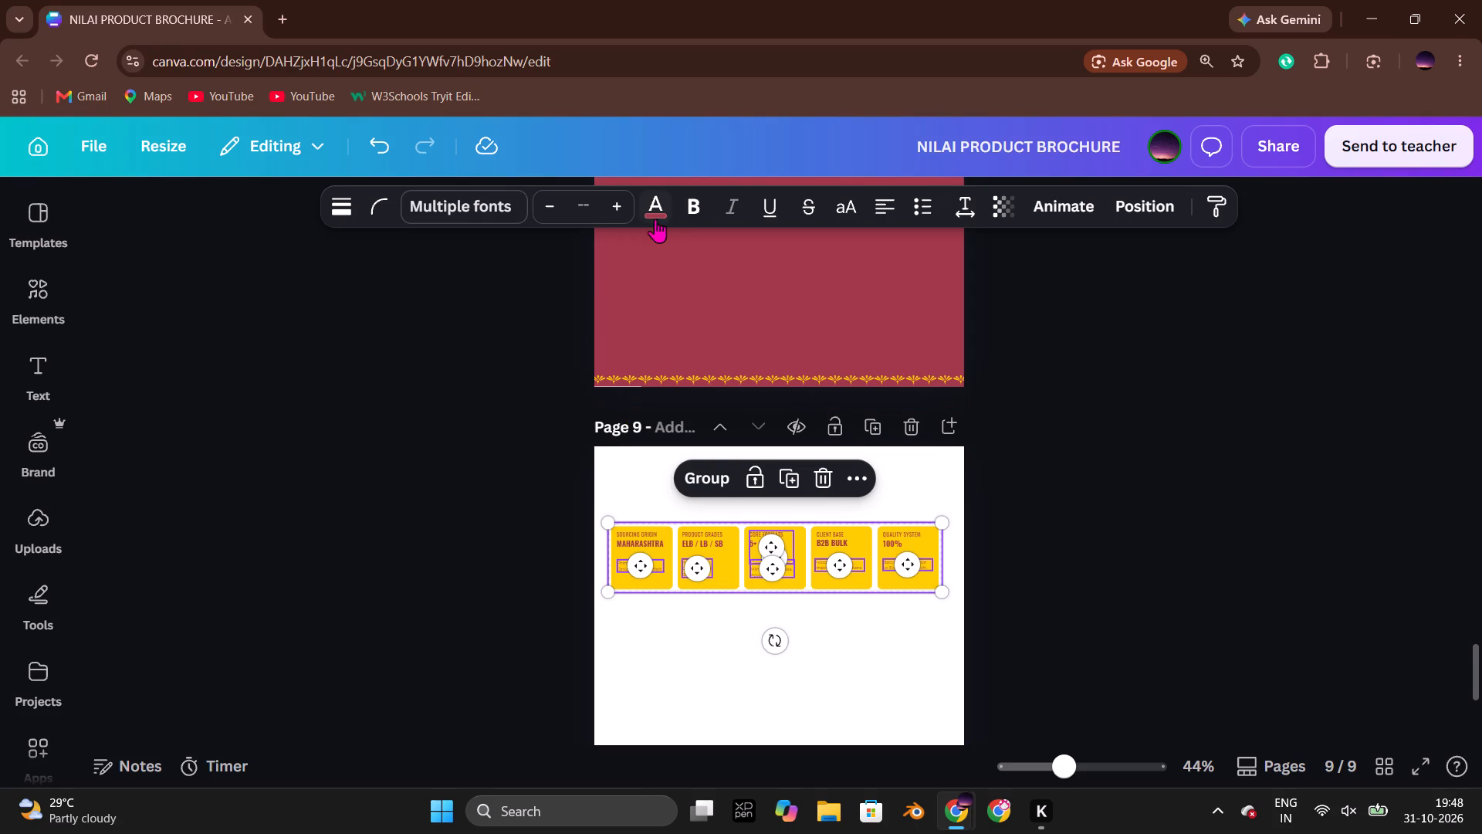
left_click(655, 212)
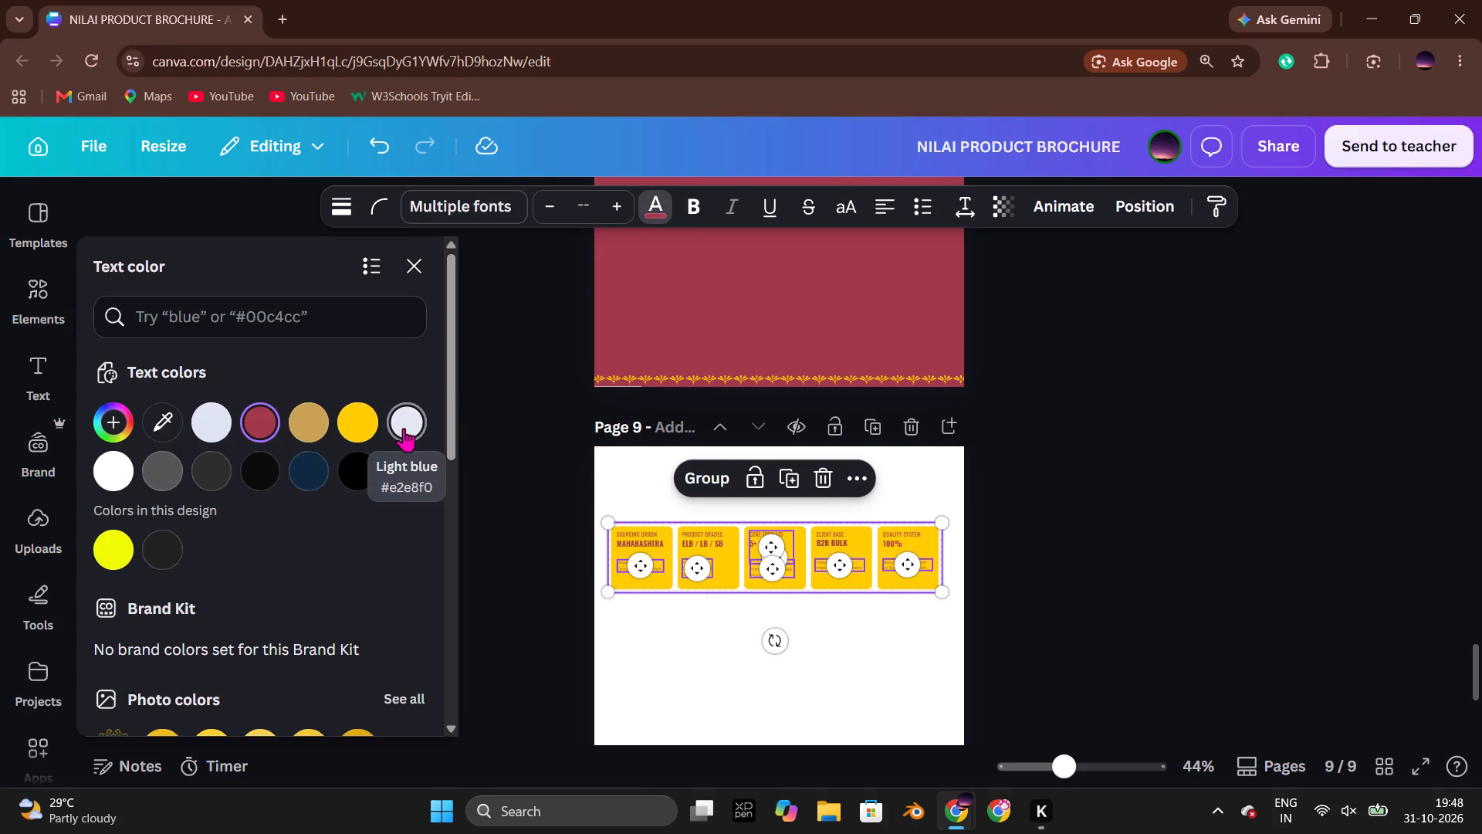
left_click(106, 473)
left_click(972, 638)
left_click(969, 634)
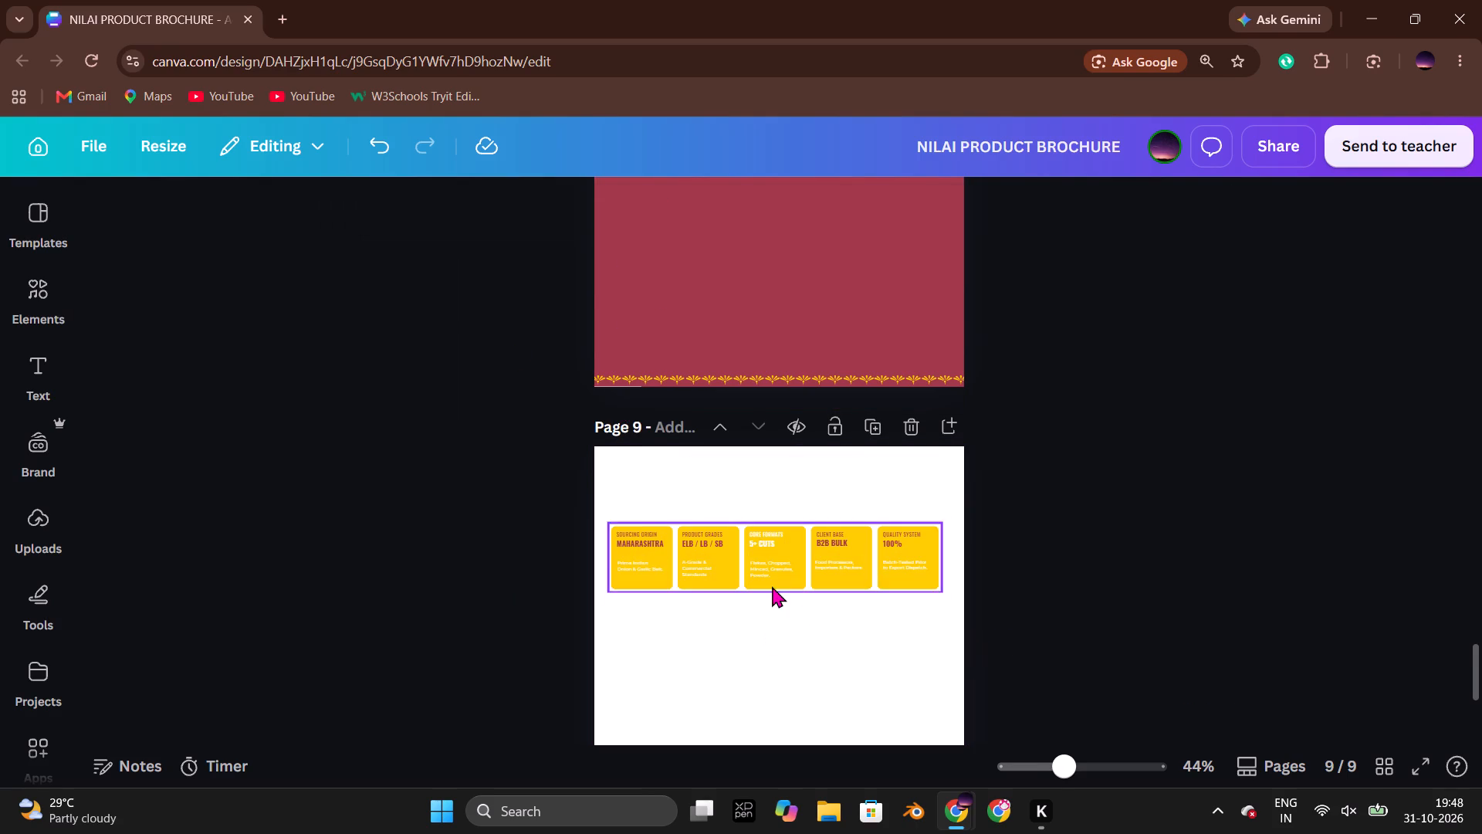
Remove the trailing blank lines from the CORE FORMATS / 5+ CUTS heading text box.
left_click(763, 532)
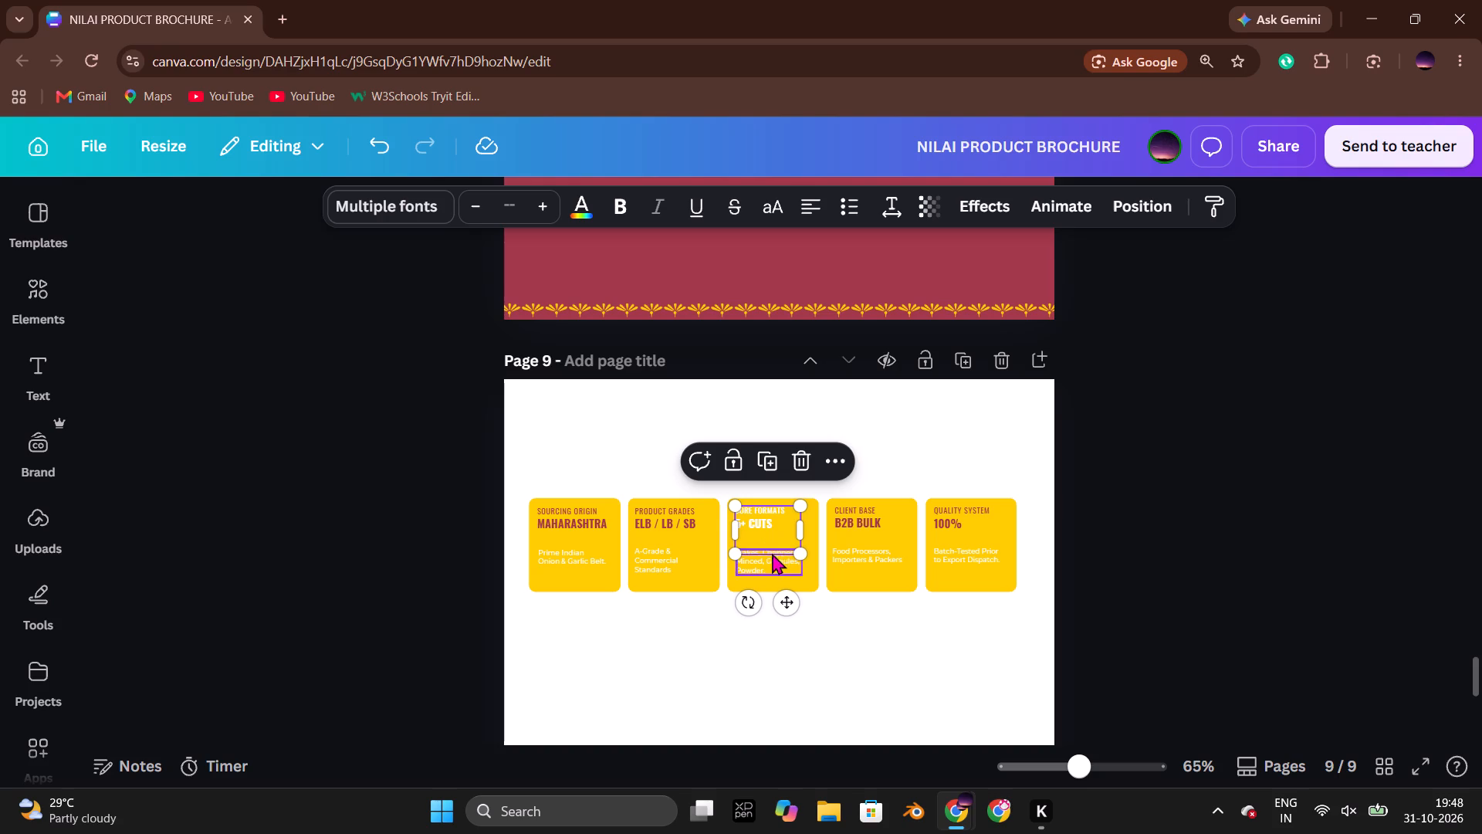
double_click(766, 541)
left_click(766, 541)
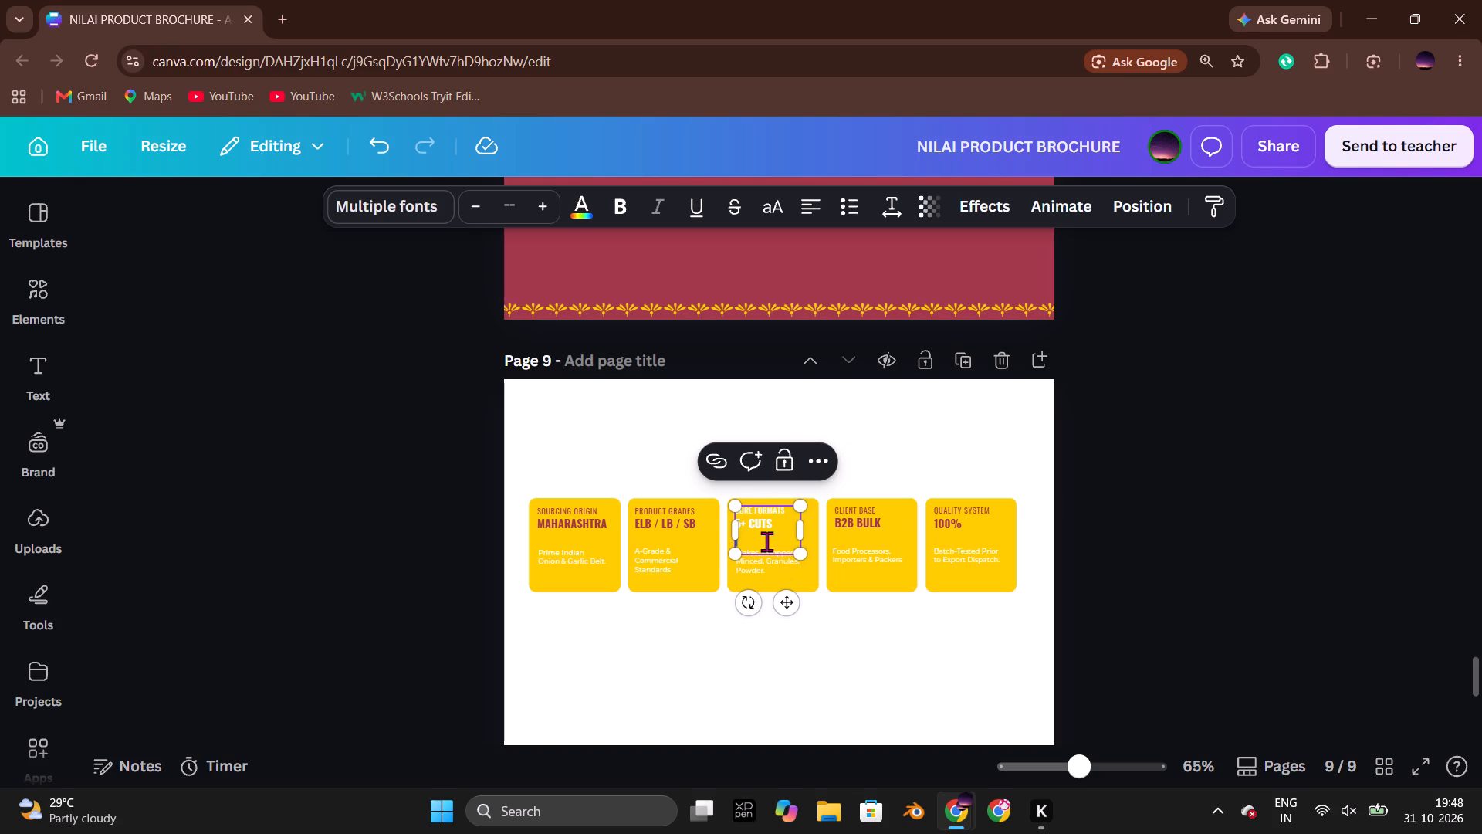
key("BackSpace")
key("BackSpace")
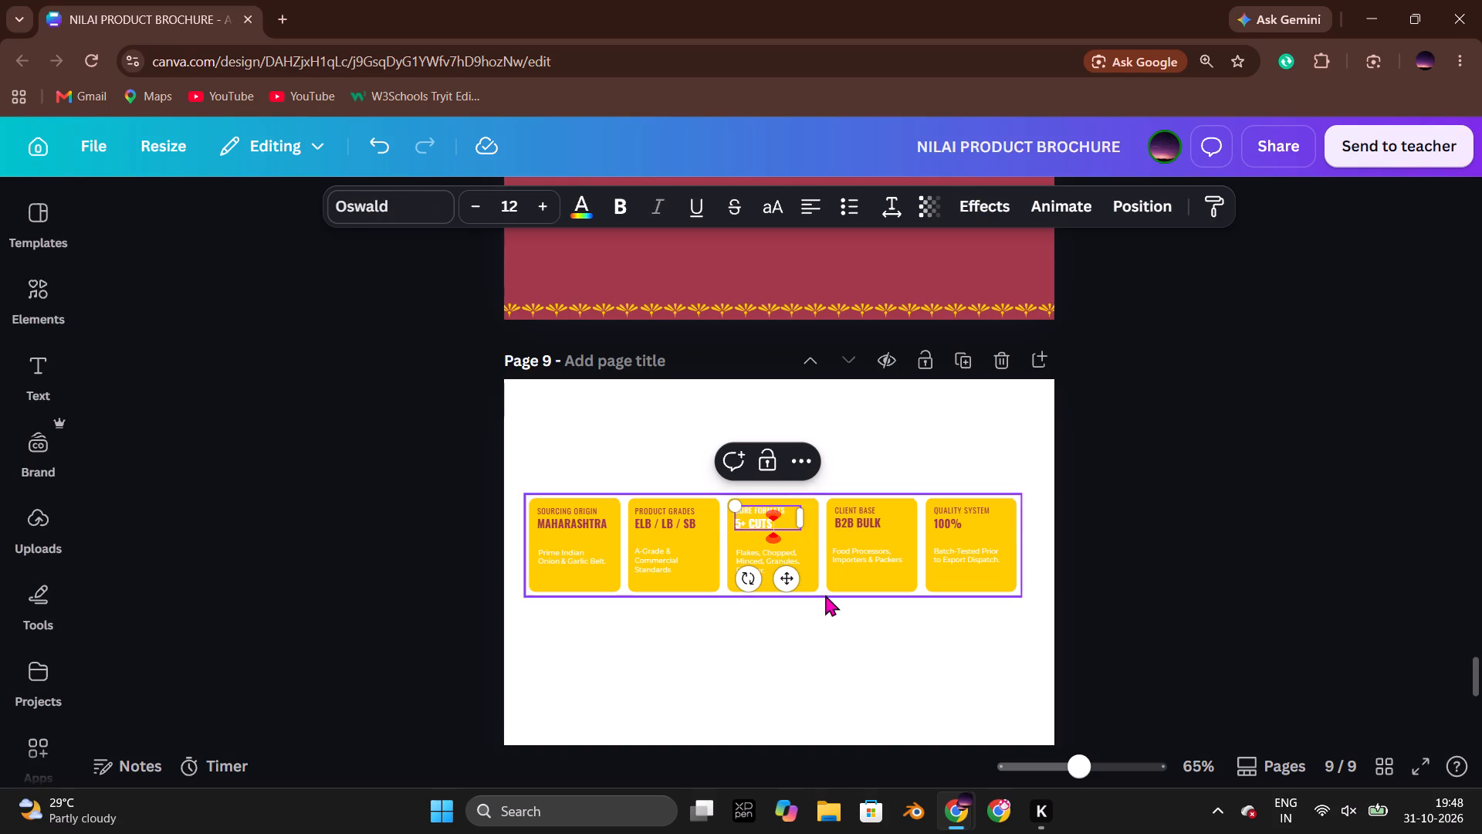
left_click(840, 650)
Recolor the CORE FORMATS / 5+ CUTS heading to the design's maroon.
left_click(773, 520)
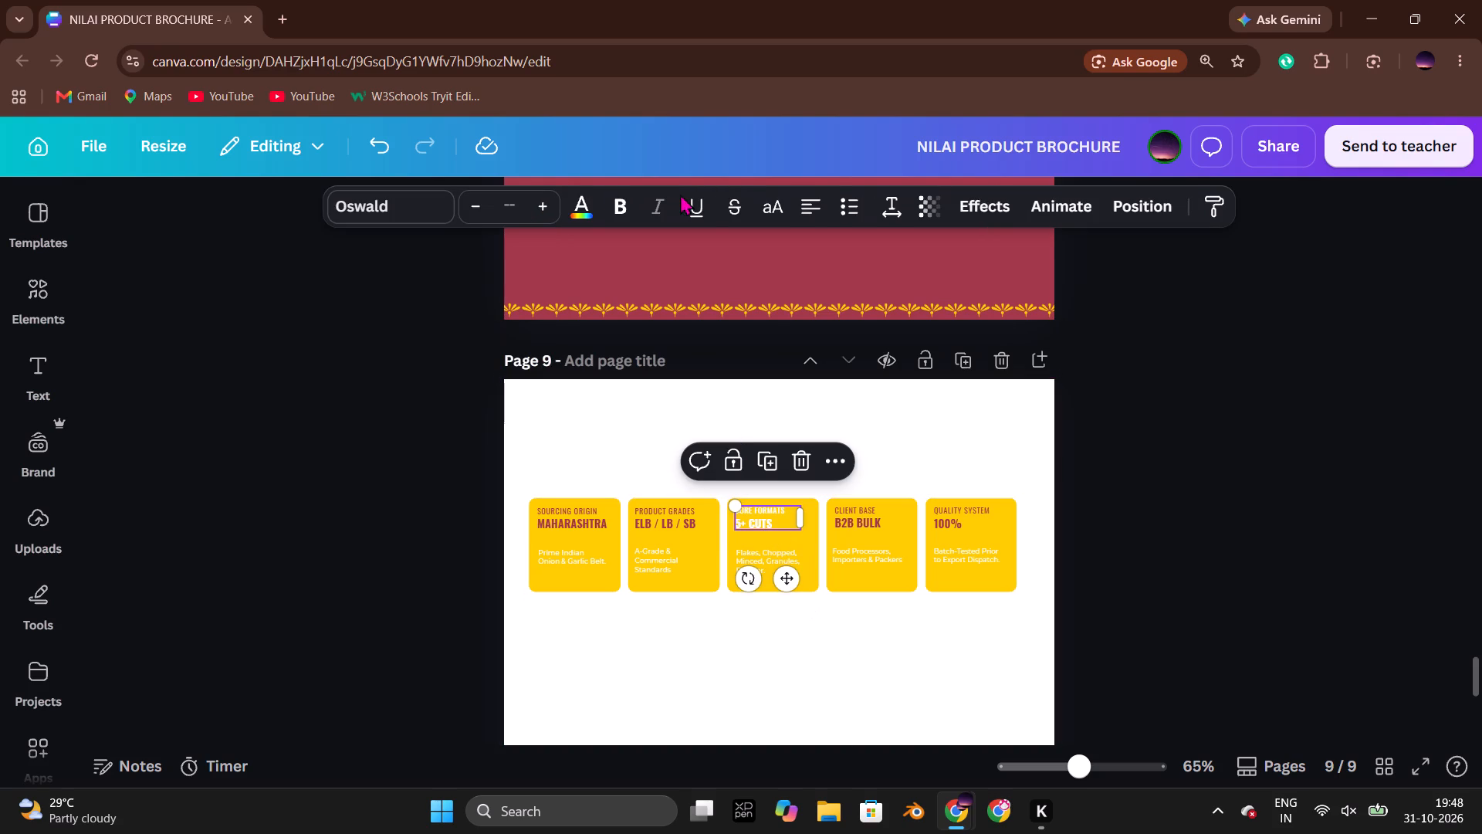
left_click(584, 207)
left_click(262, 409)
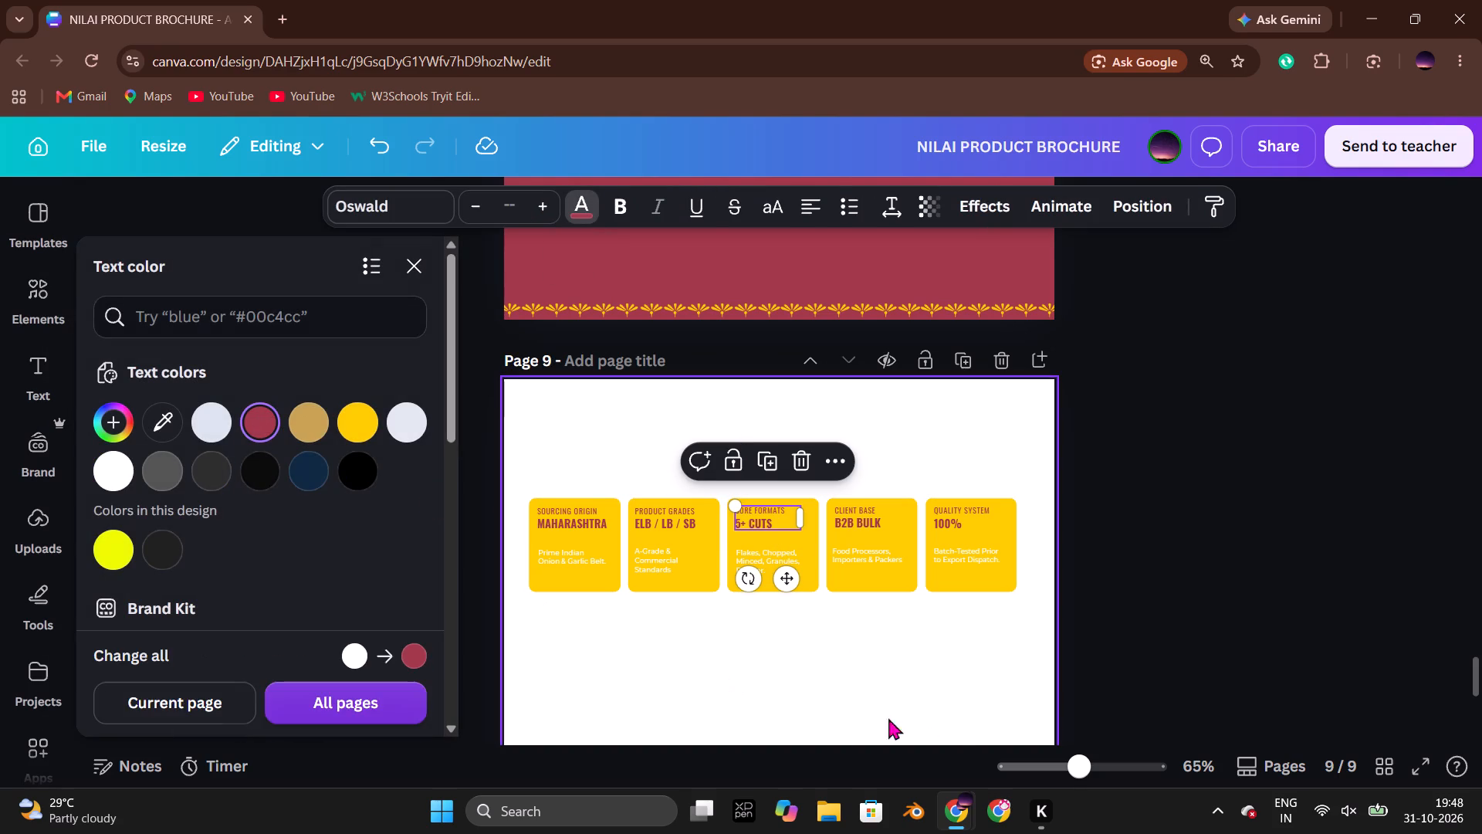
left_click(938, 653)
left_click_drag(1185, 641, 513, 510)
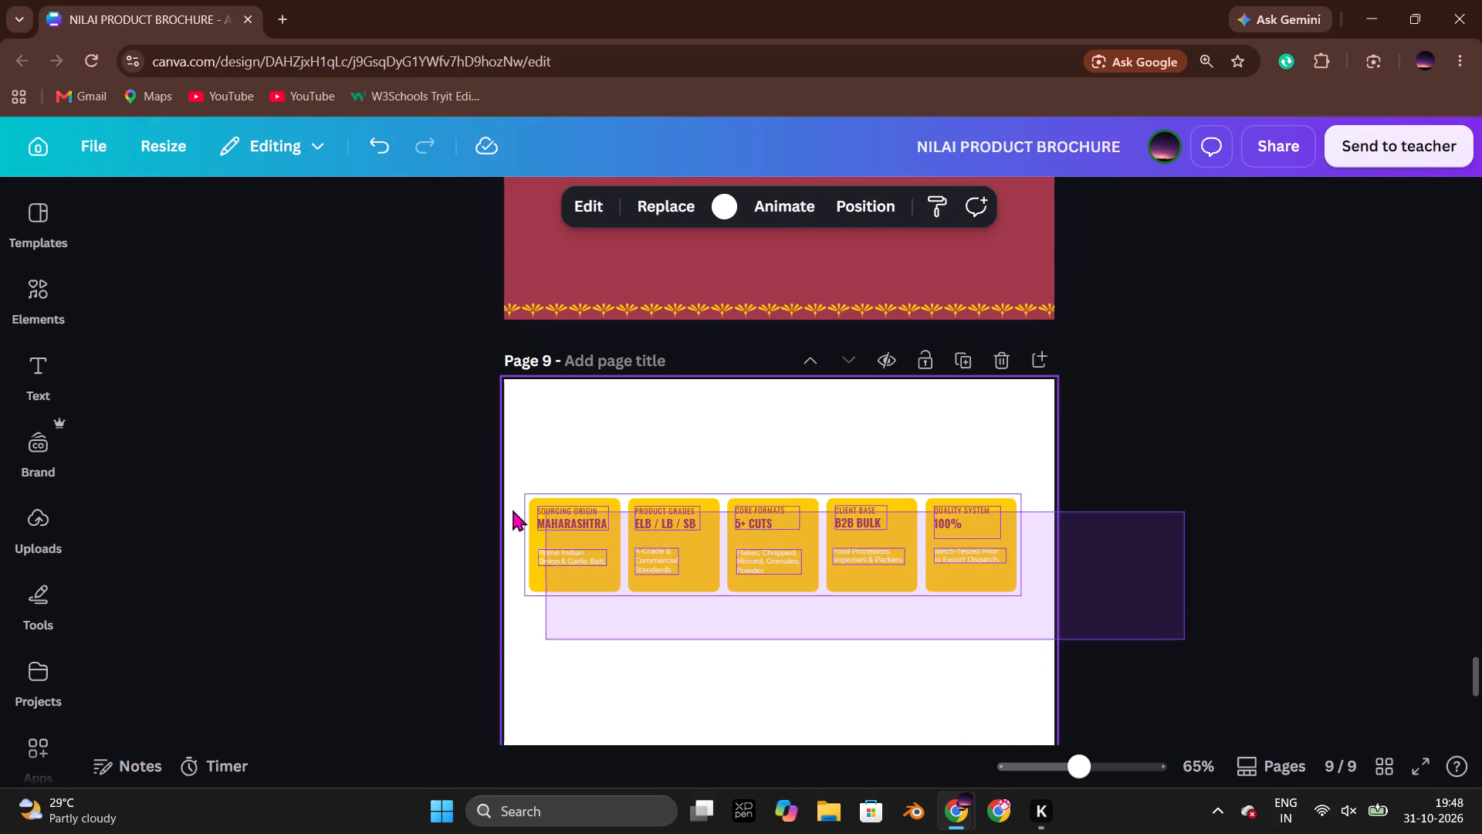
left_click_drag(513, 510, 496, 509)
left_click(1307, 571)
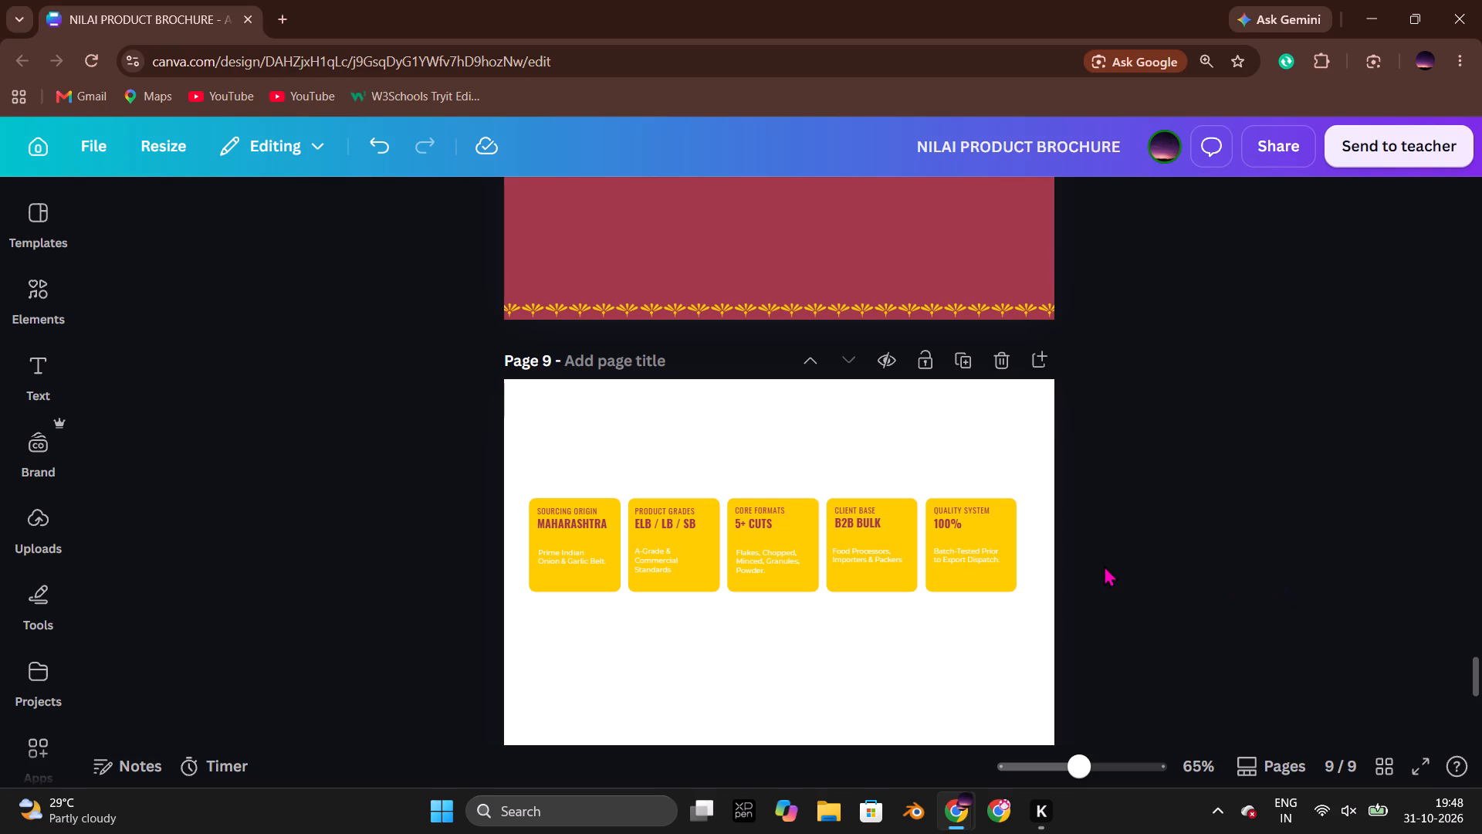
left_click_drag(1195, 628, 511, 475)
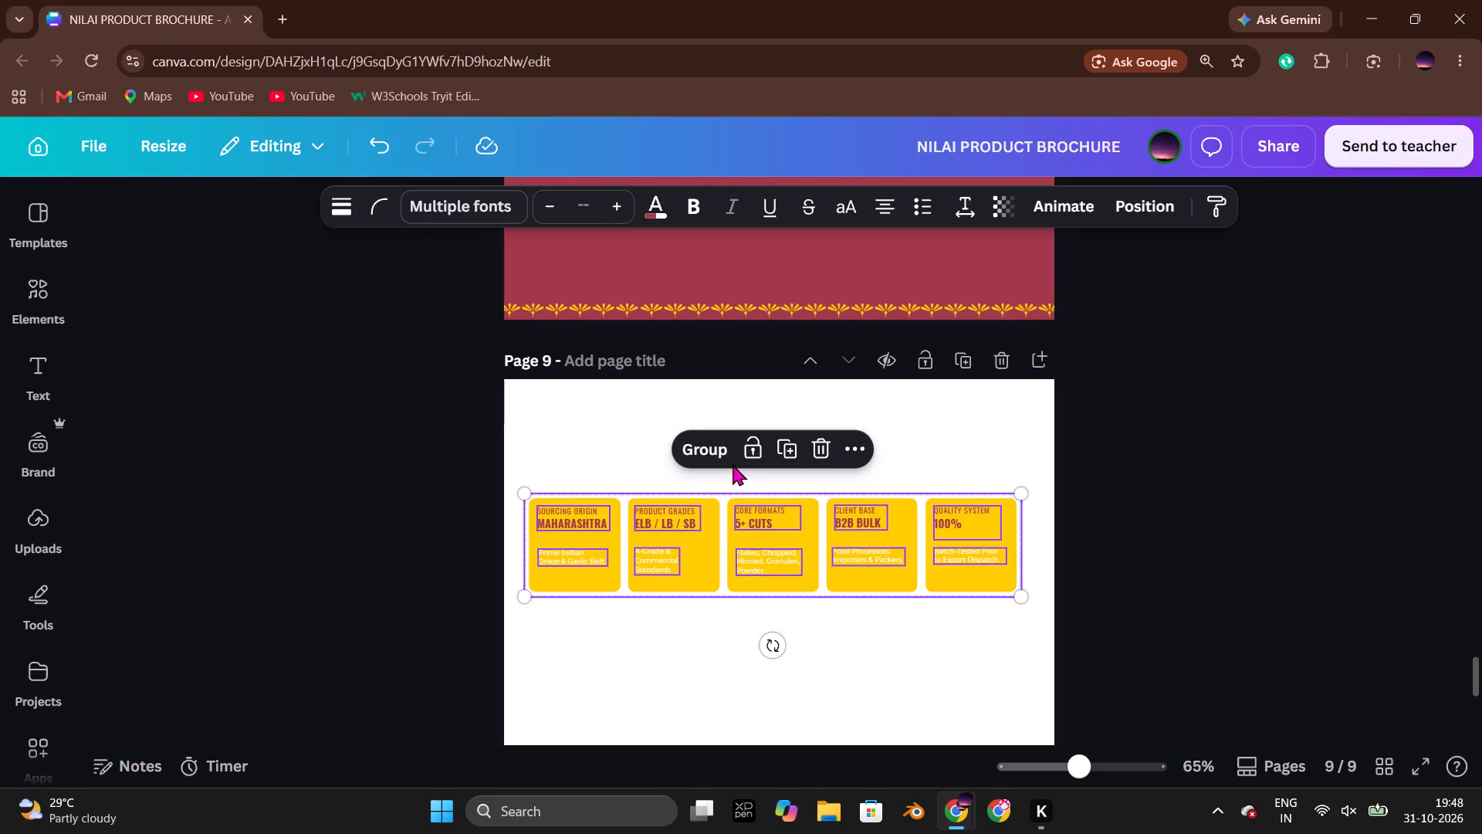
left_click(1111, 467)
Switch to the Nagwade-Global-Product-Catalog.pdf design and set the line spacing of the first card's EXPERTISE text to about 1.4.
key("alt+Tab")
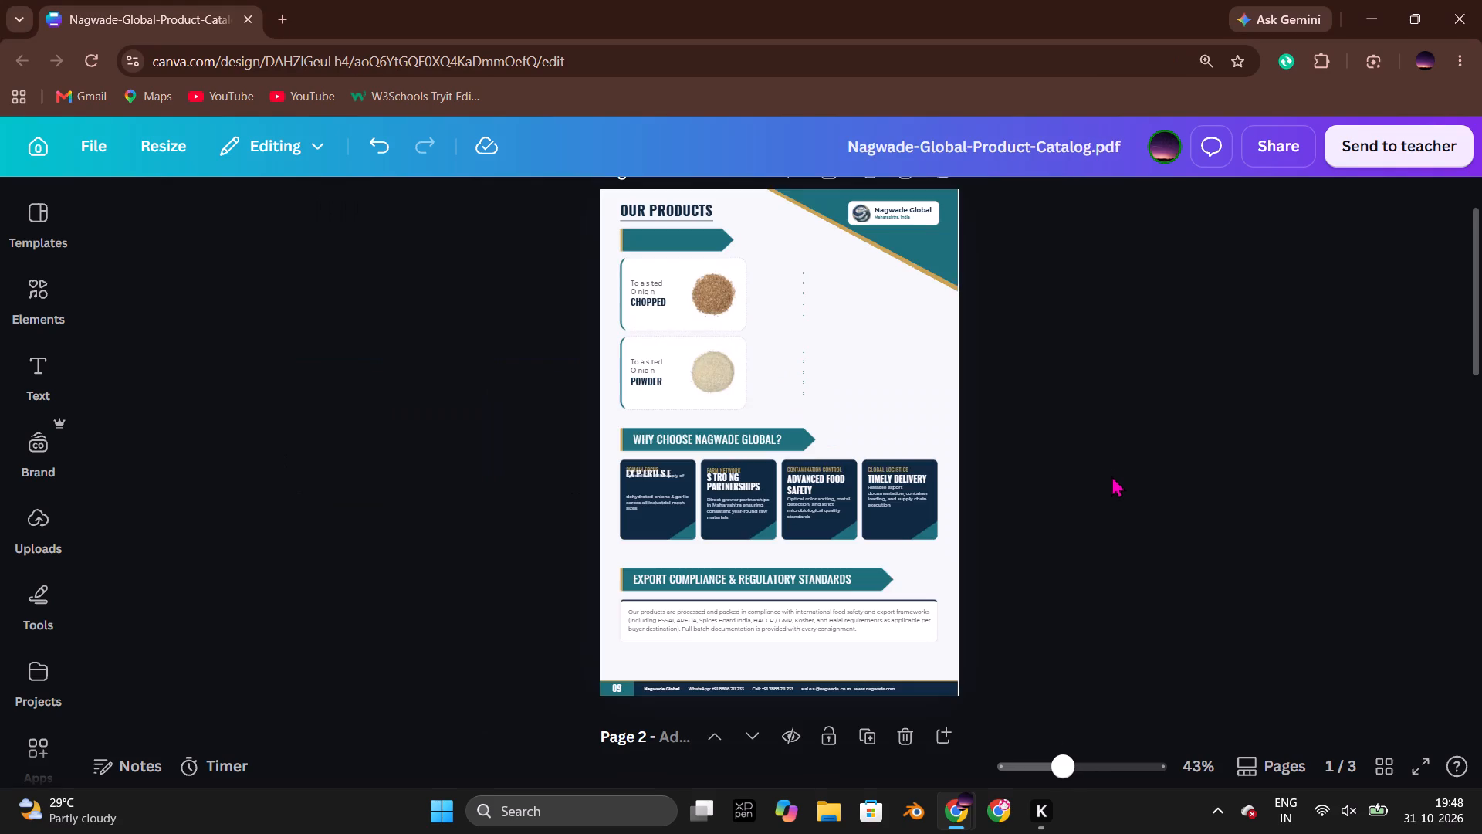
left_click(671, 470)
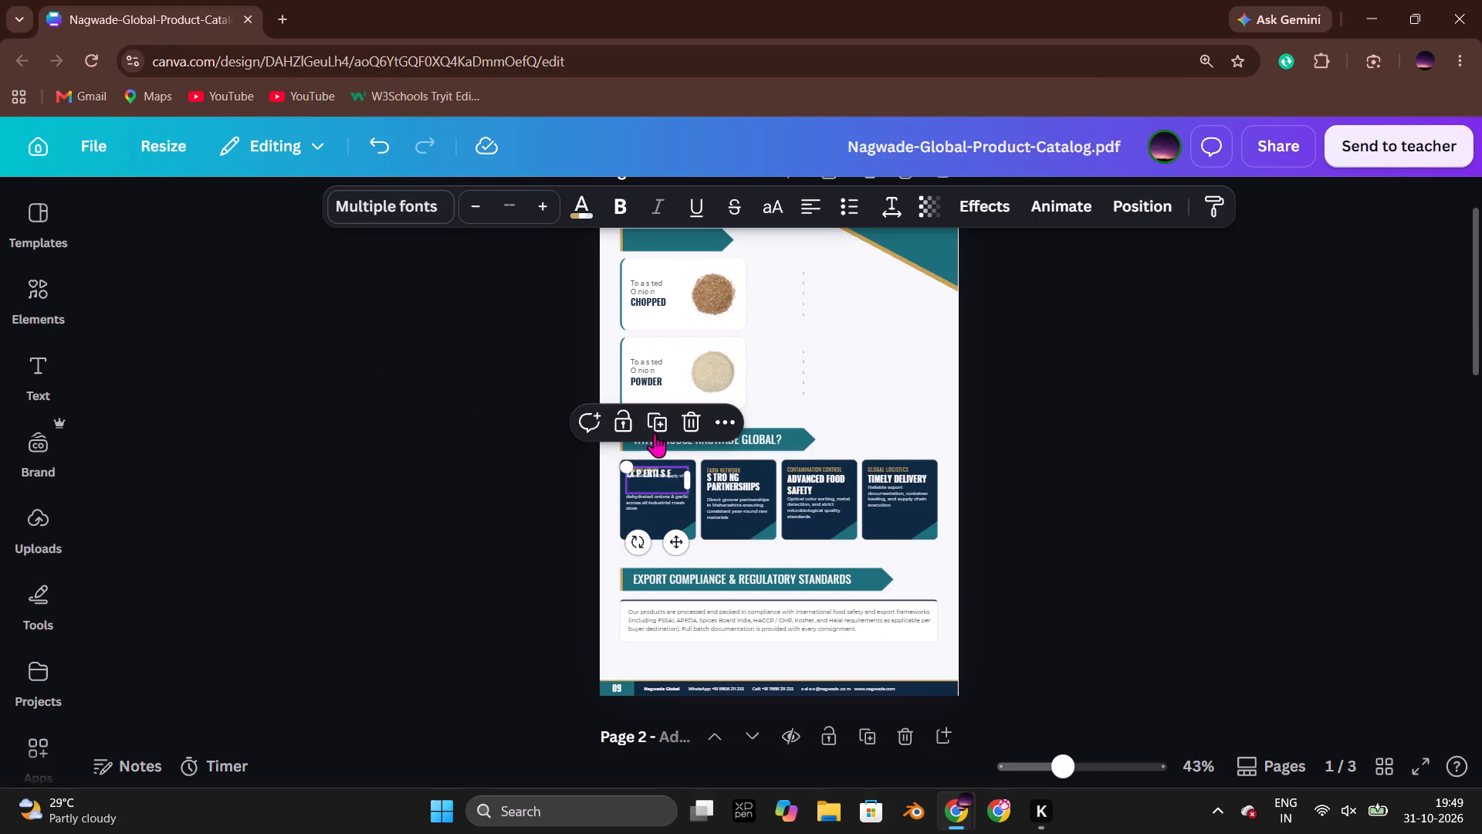
scroll(673, 507, "up", 5)
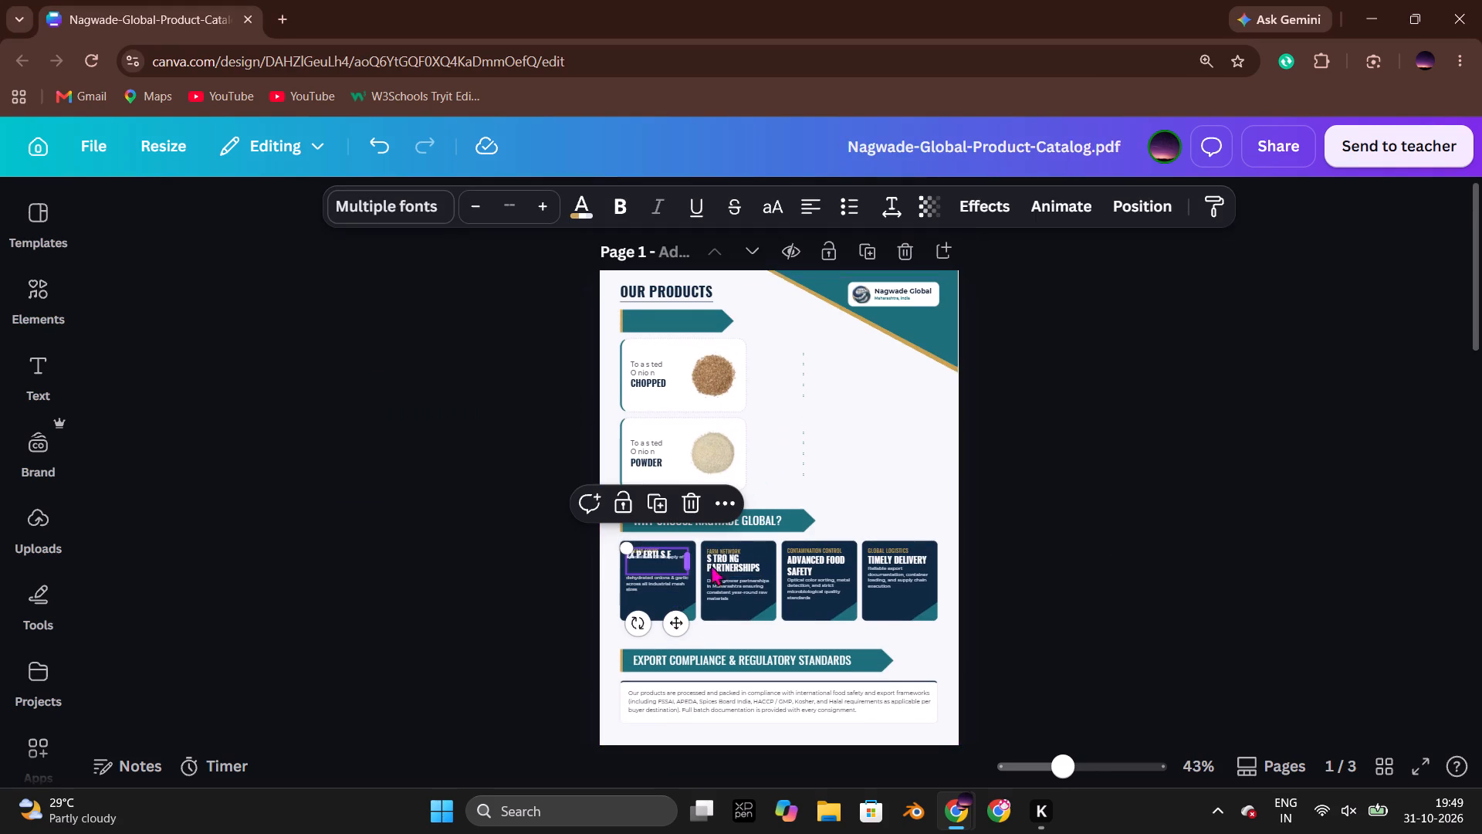
left_click(1072, 212)
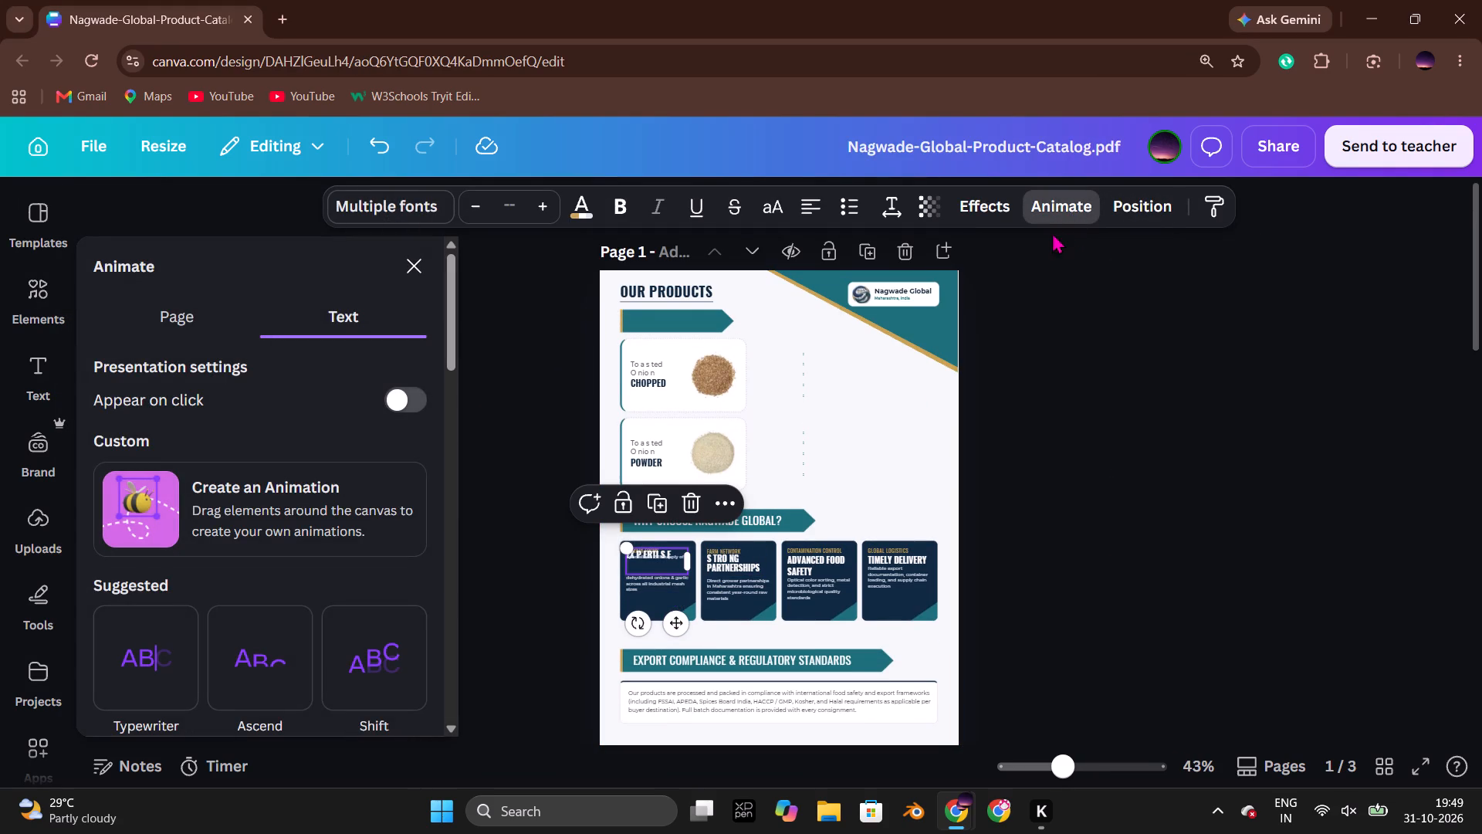
left_click(1132, 205)
left_click(1058, 205)
left_click(892, 213)
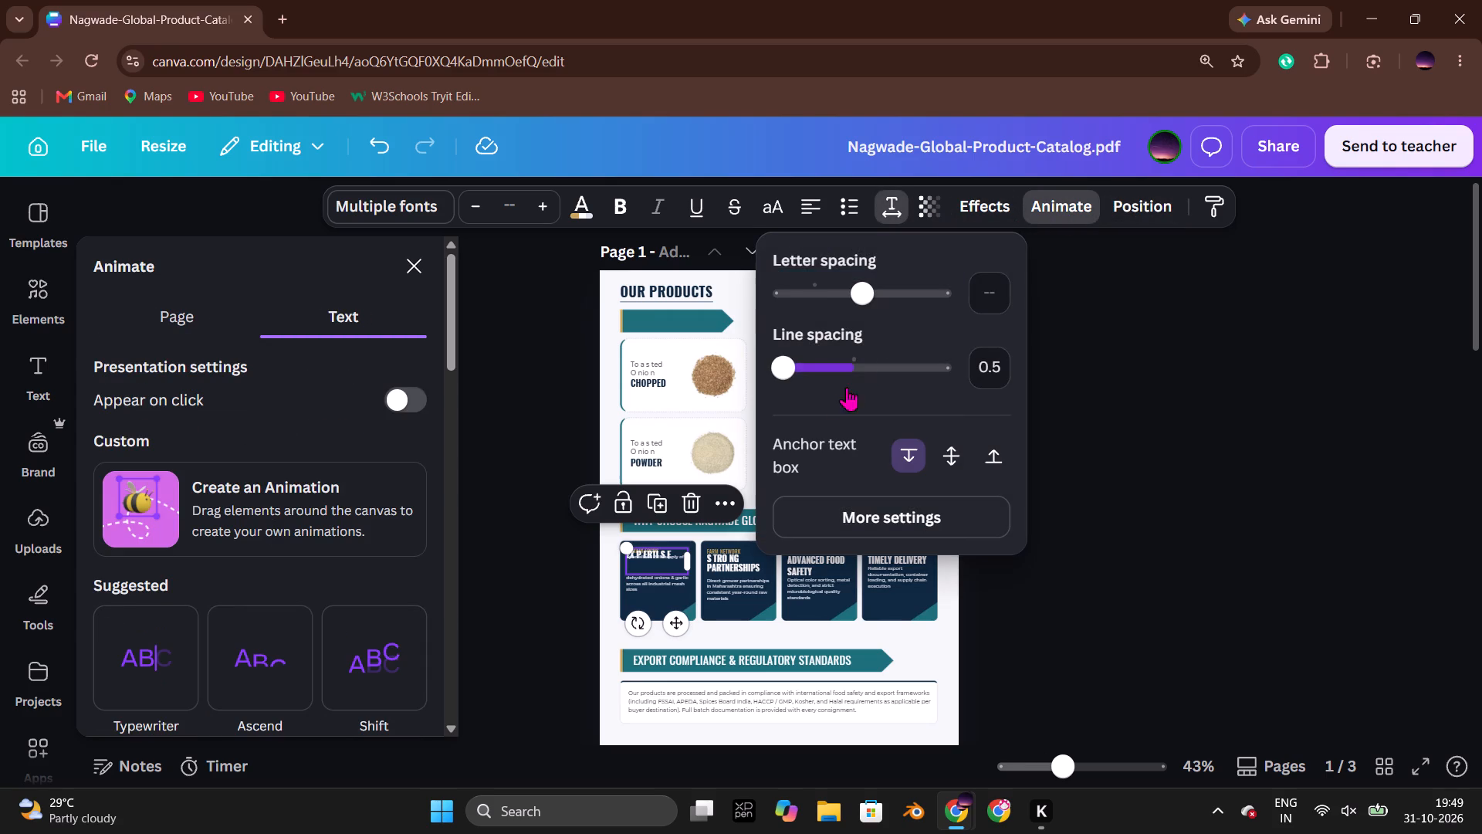
left_click_drag(788, 369, 857, 378)
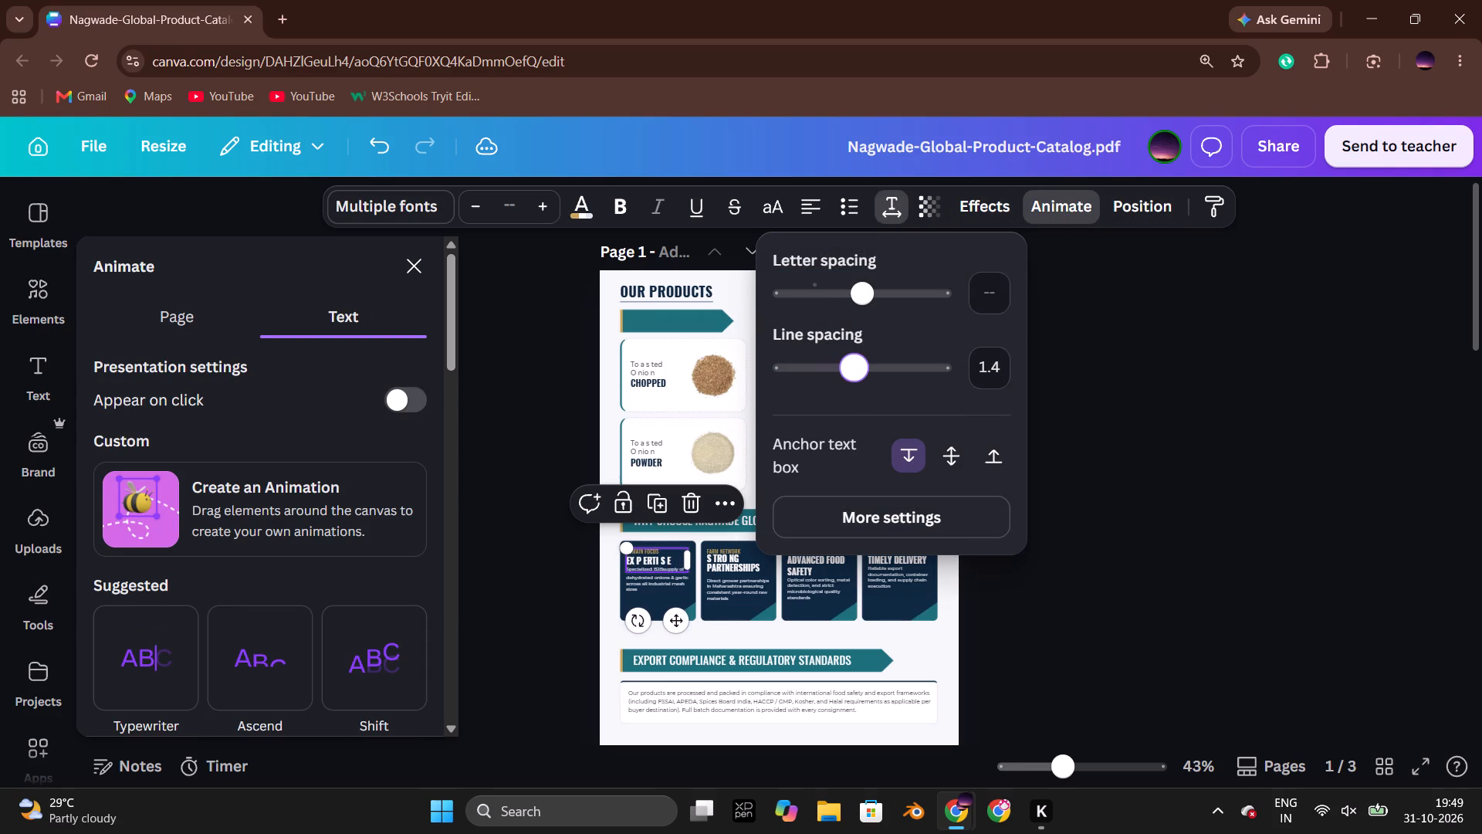
left_click_drag(857, 378, 850, 380)
left_click(1188, 473)
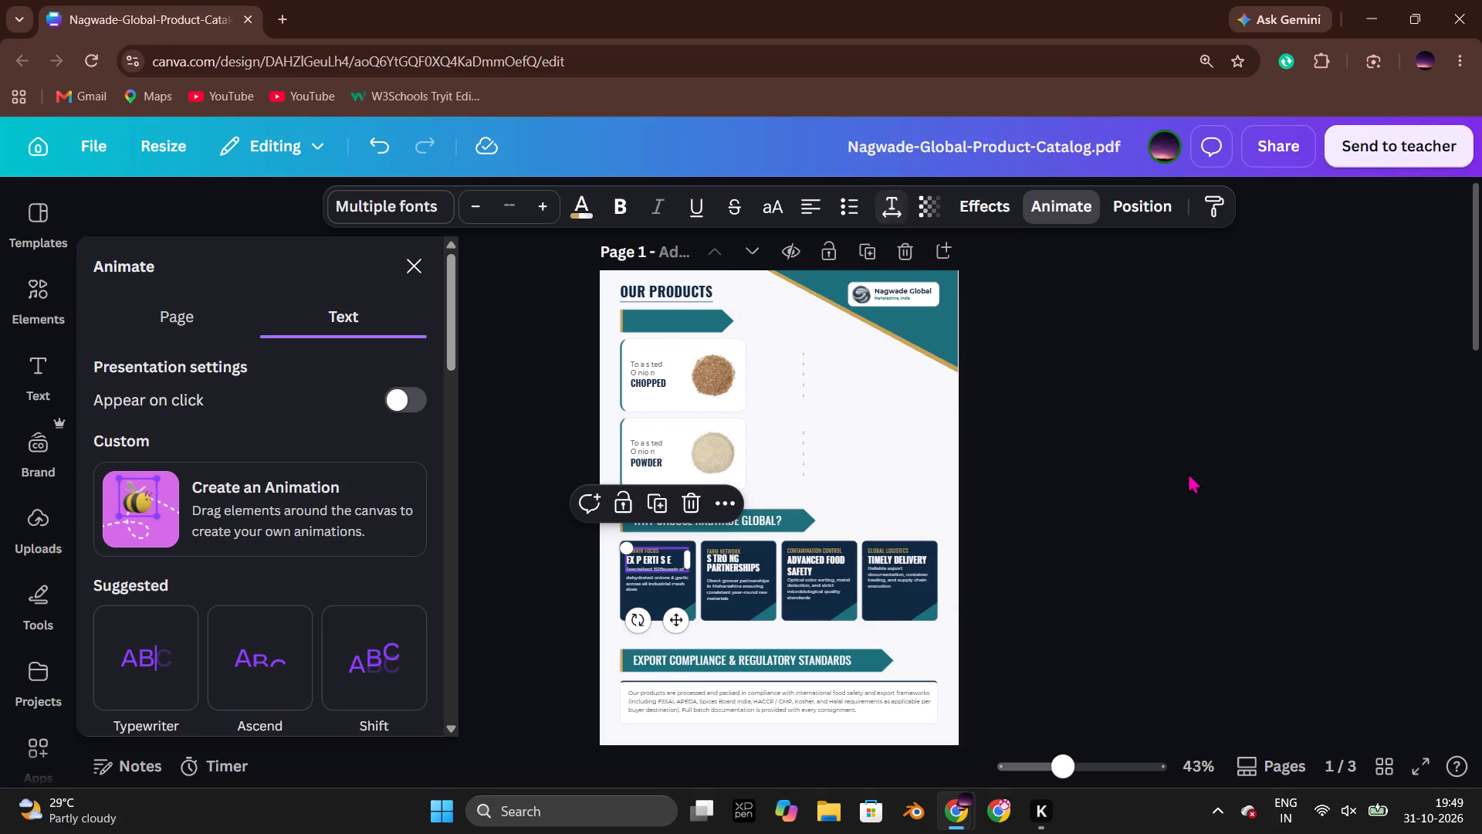
left_click(1075, 492)
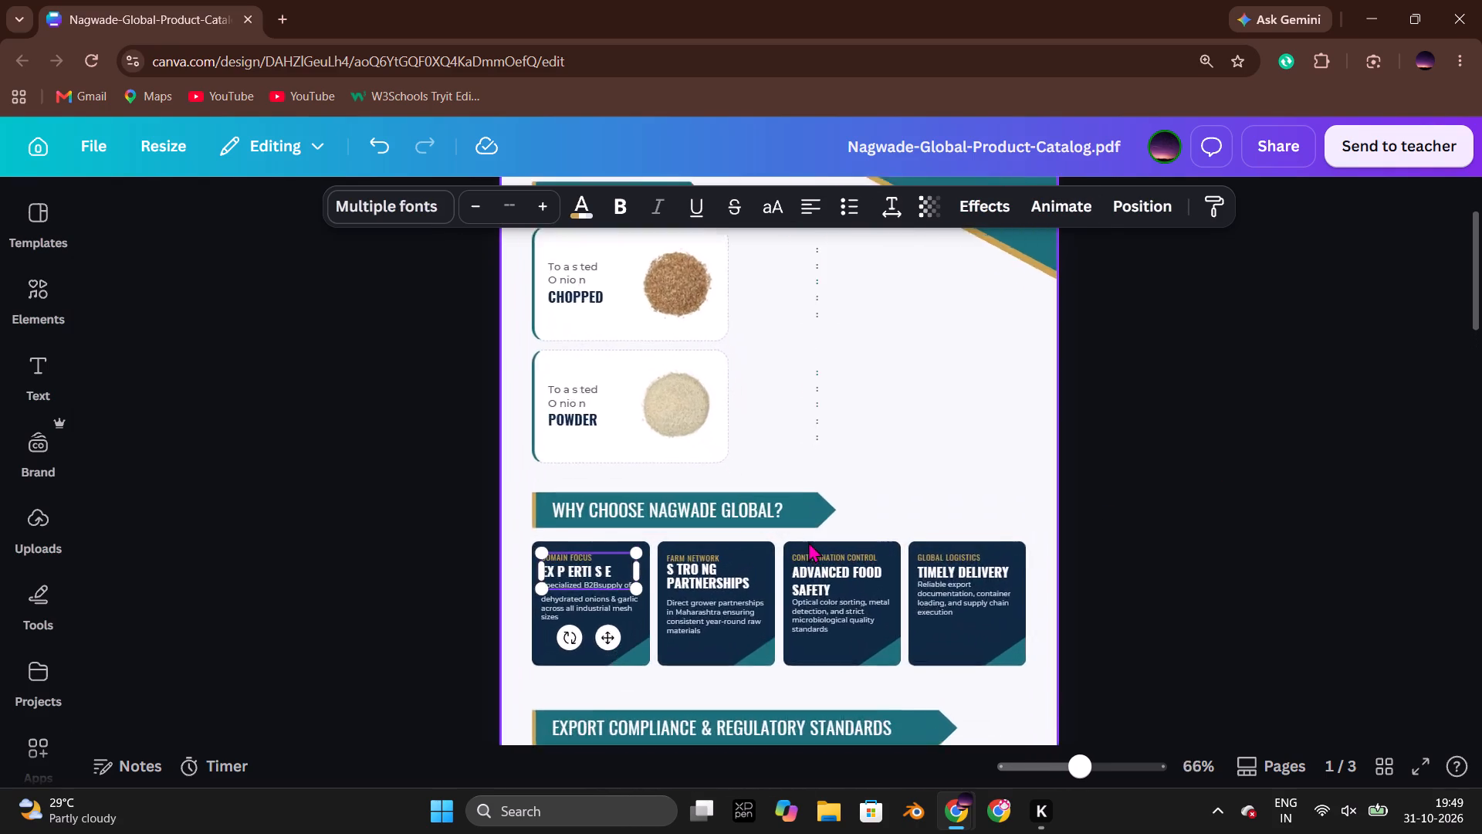
left_click(1220, 395)
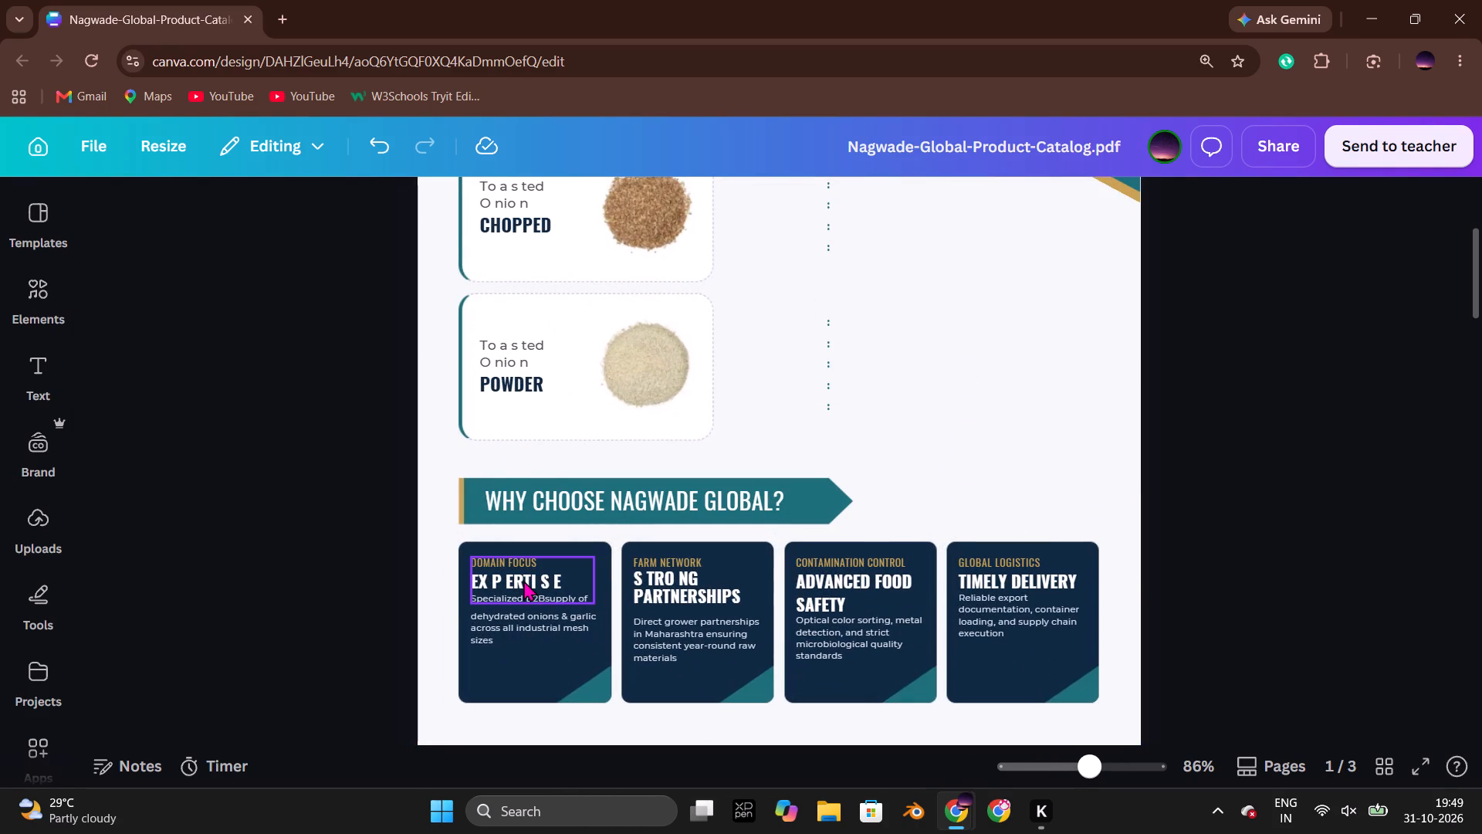
Examine how the text boxes are divided on the four WHY CHOOSE NAGWADE GLOBAL? cards.
left_click(523, 580)
left_click(708, 575, "shift")
left_click(855, 575, "shift")
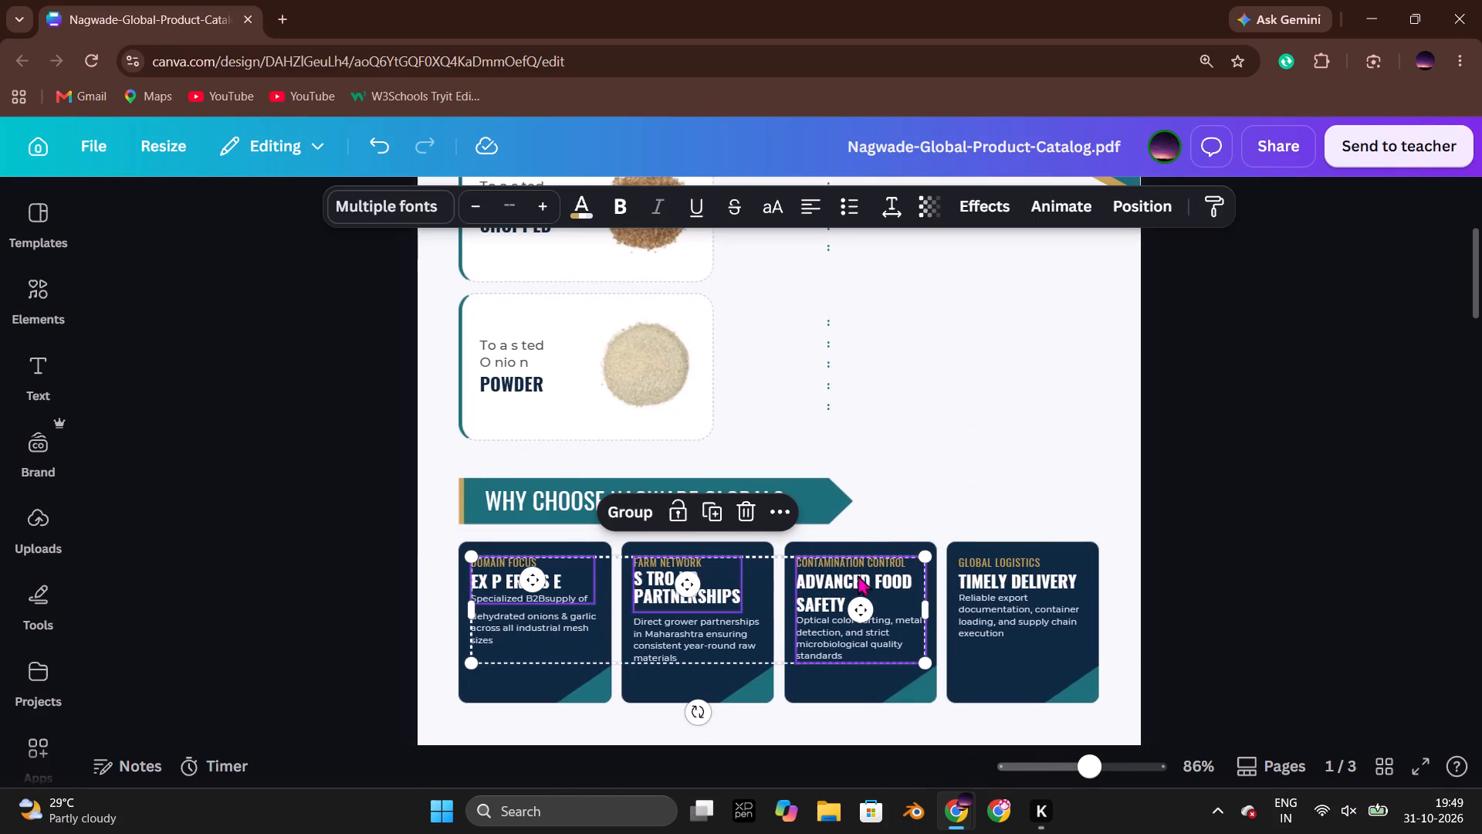
left_click(1034, 587, "shift")
left_click(1212, 598)
left_click_drag(1290, 668, 536, 523)
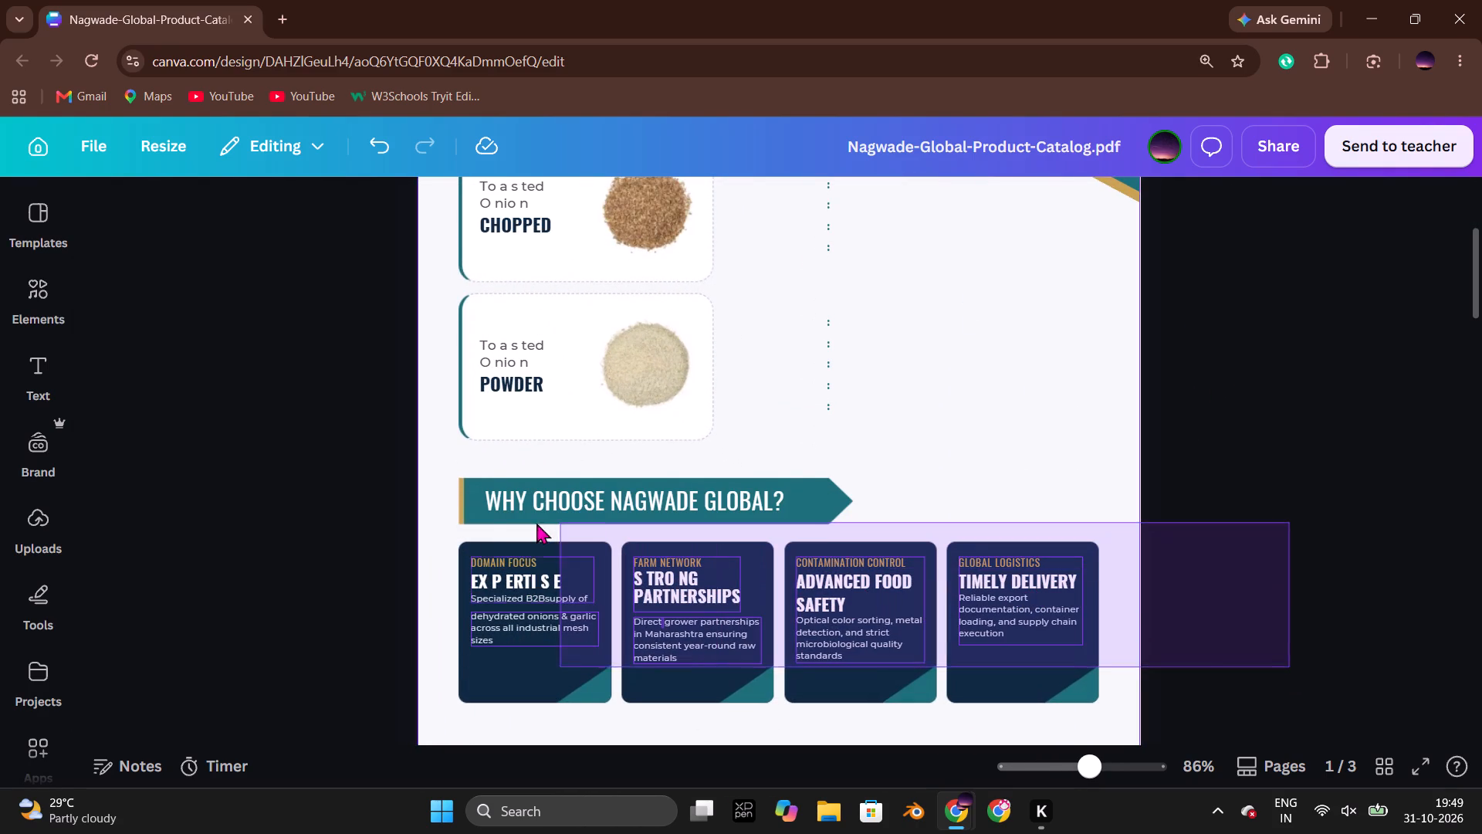
left_click_drag(536, 523, 463, 548)
left_click(1348, 499)
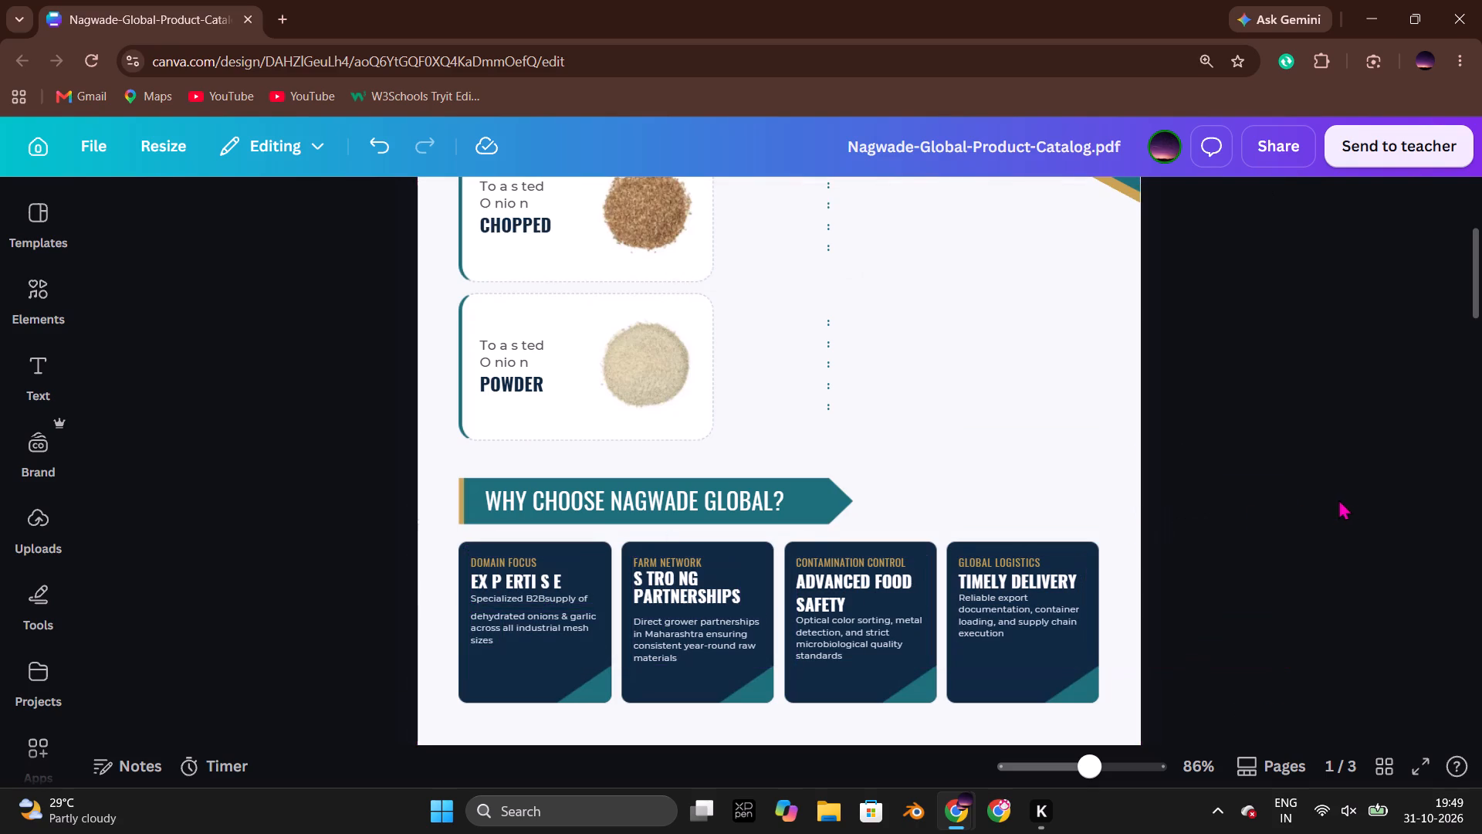
left_click(533, 622)
left_click(388, 597)
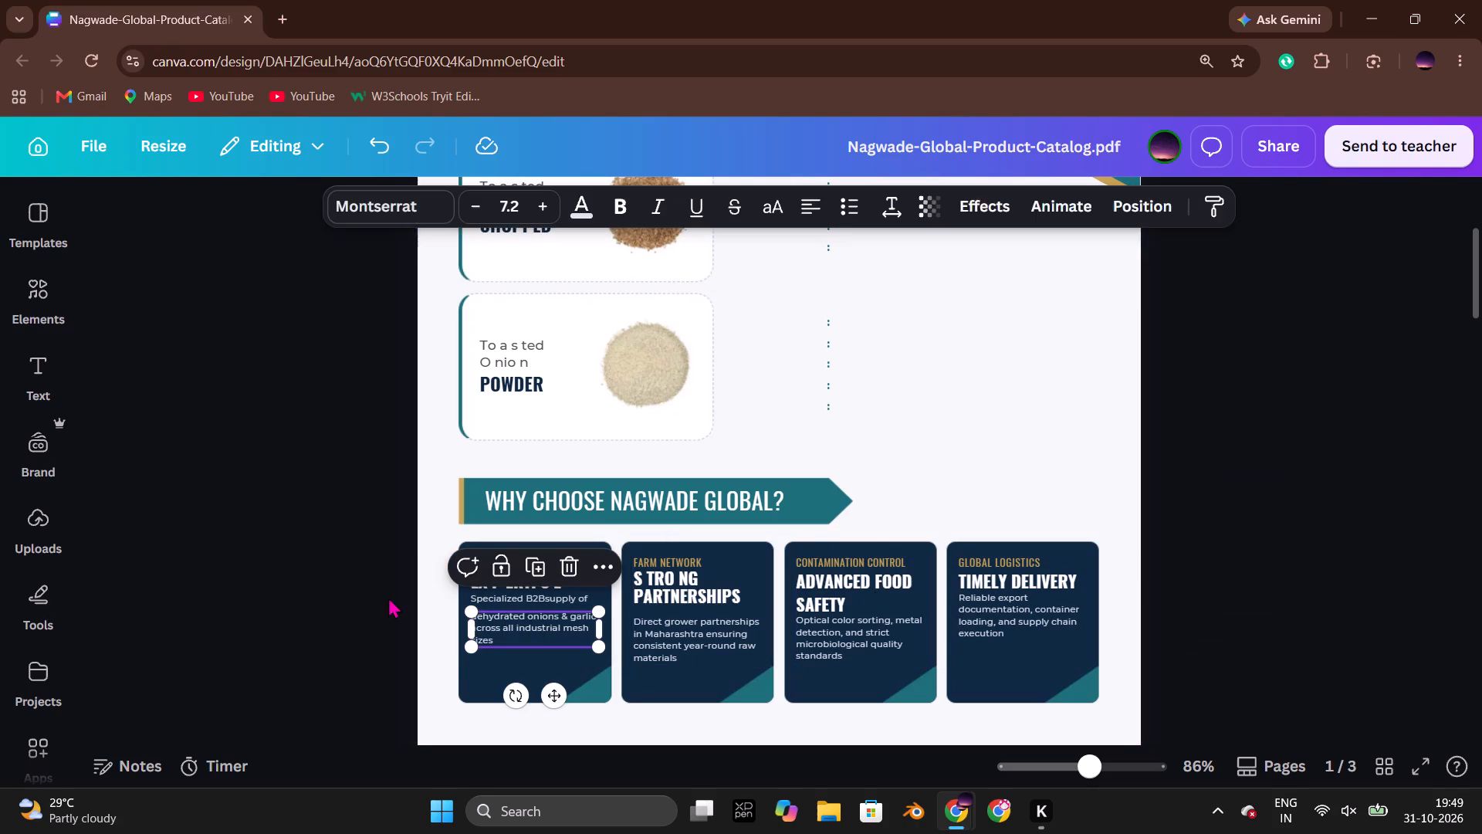
Delete the tiny stray text box between the heading and description on the first WHY CHOOSE NAGWADE GLOBAL? card.
left_click_drag(360, 557, 1079, 694)
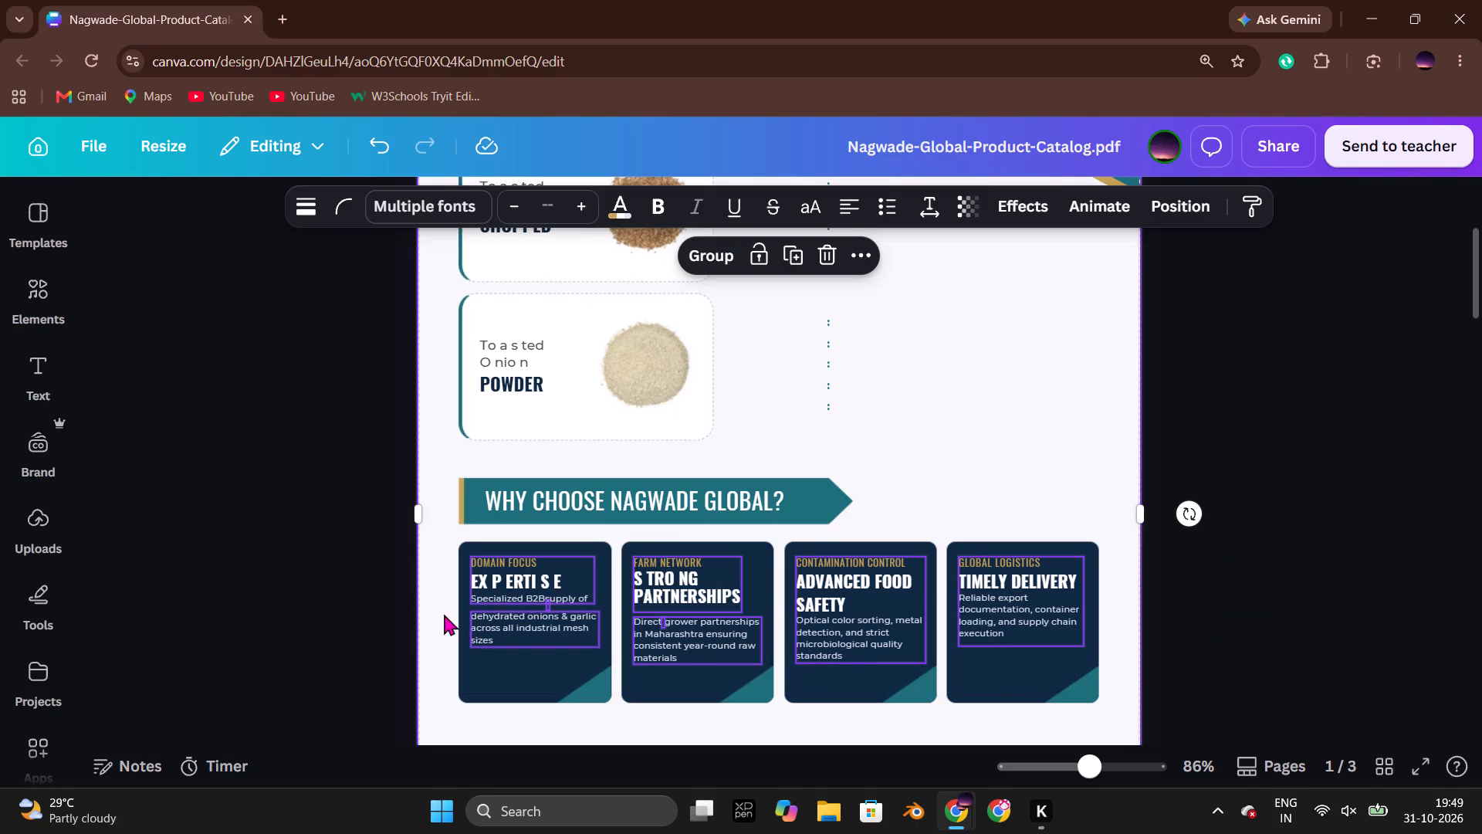
left_click(398, 612)
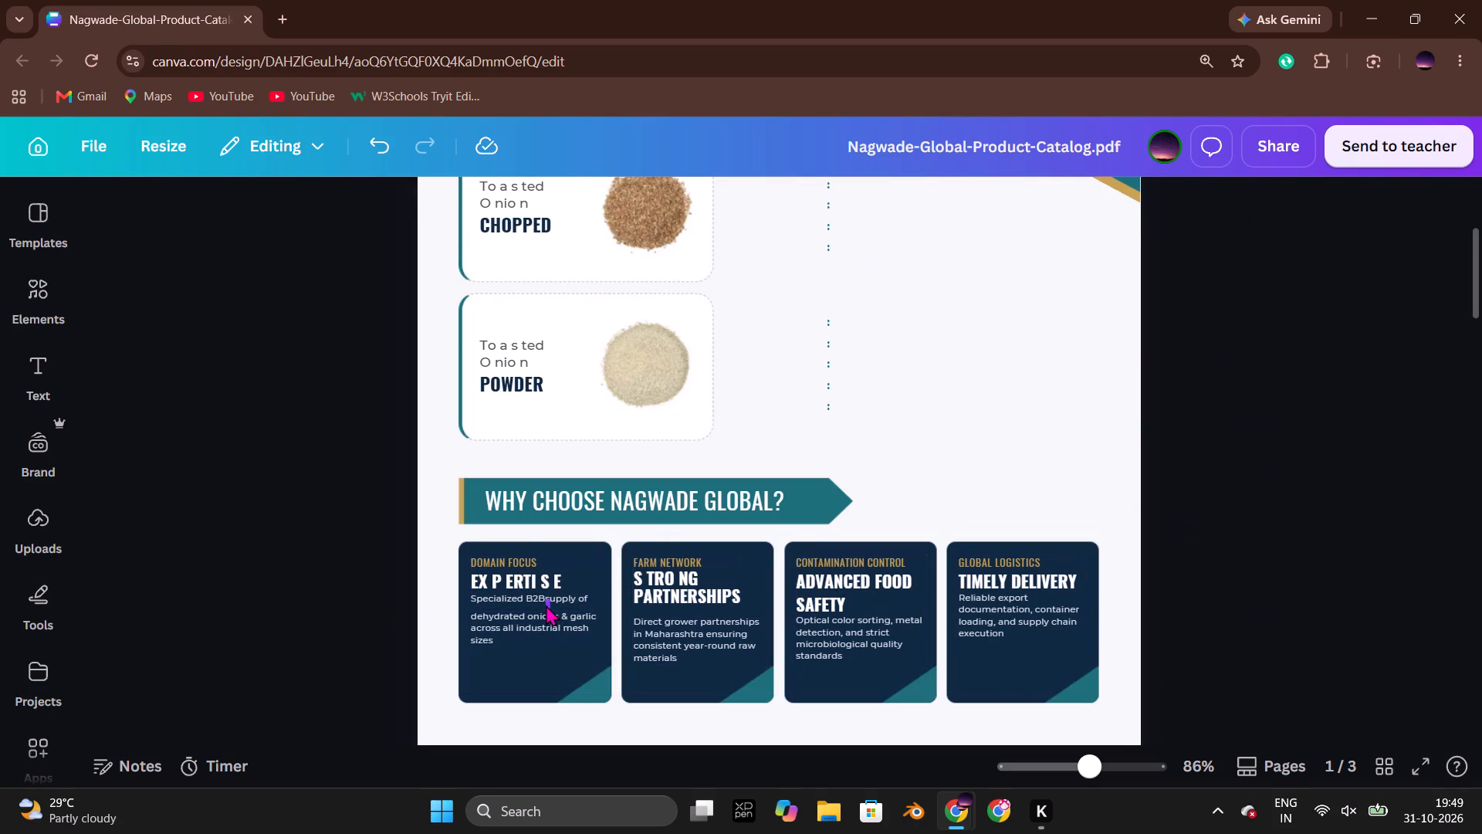
left_click(546, 605)
key("Delete")
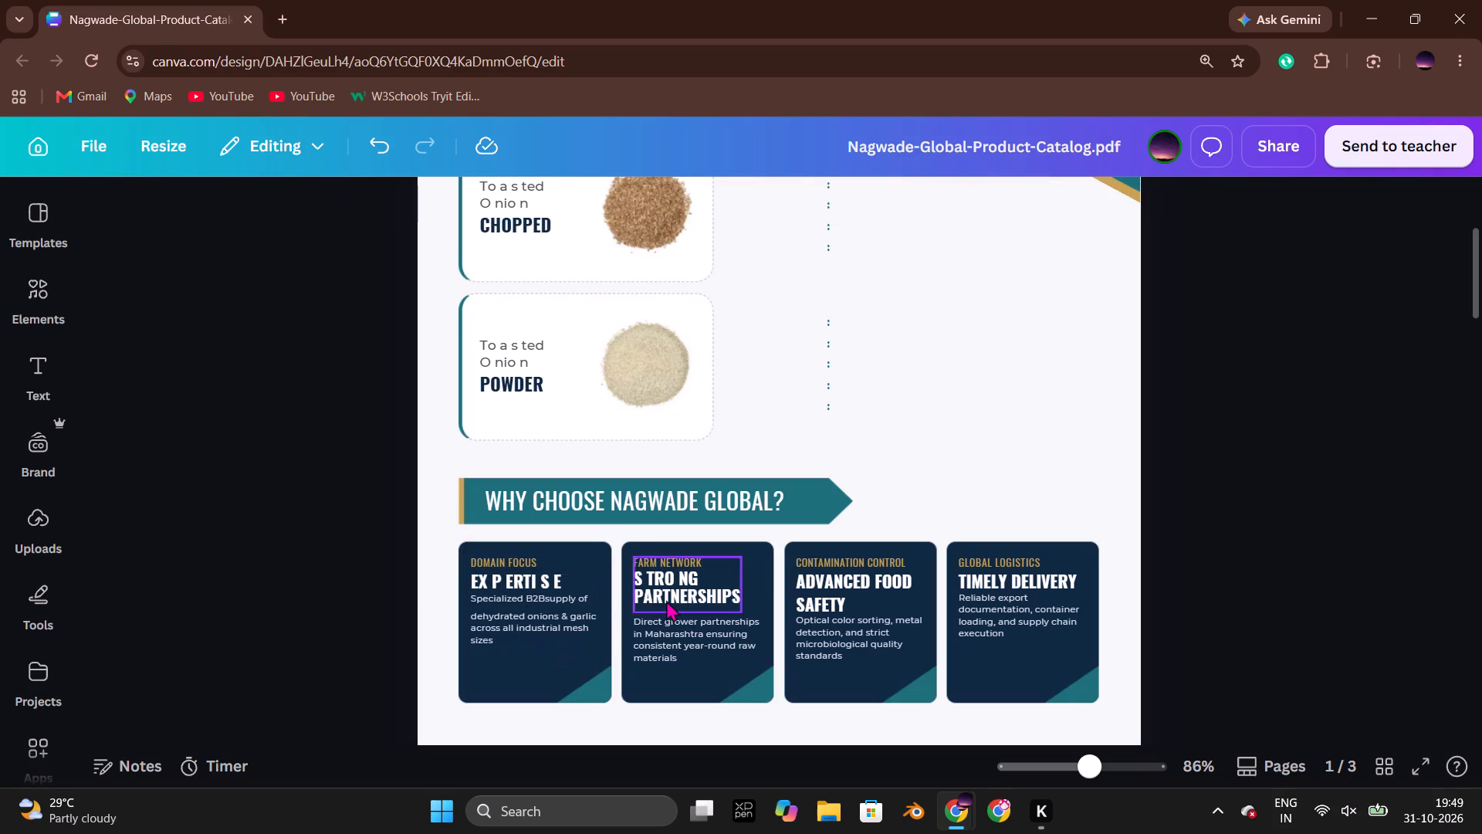
left_click_drag(371, 569, 840, 714)
left_click(369, 611)
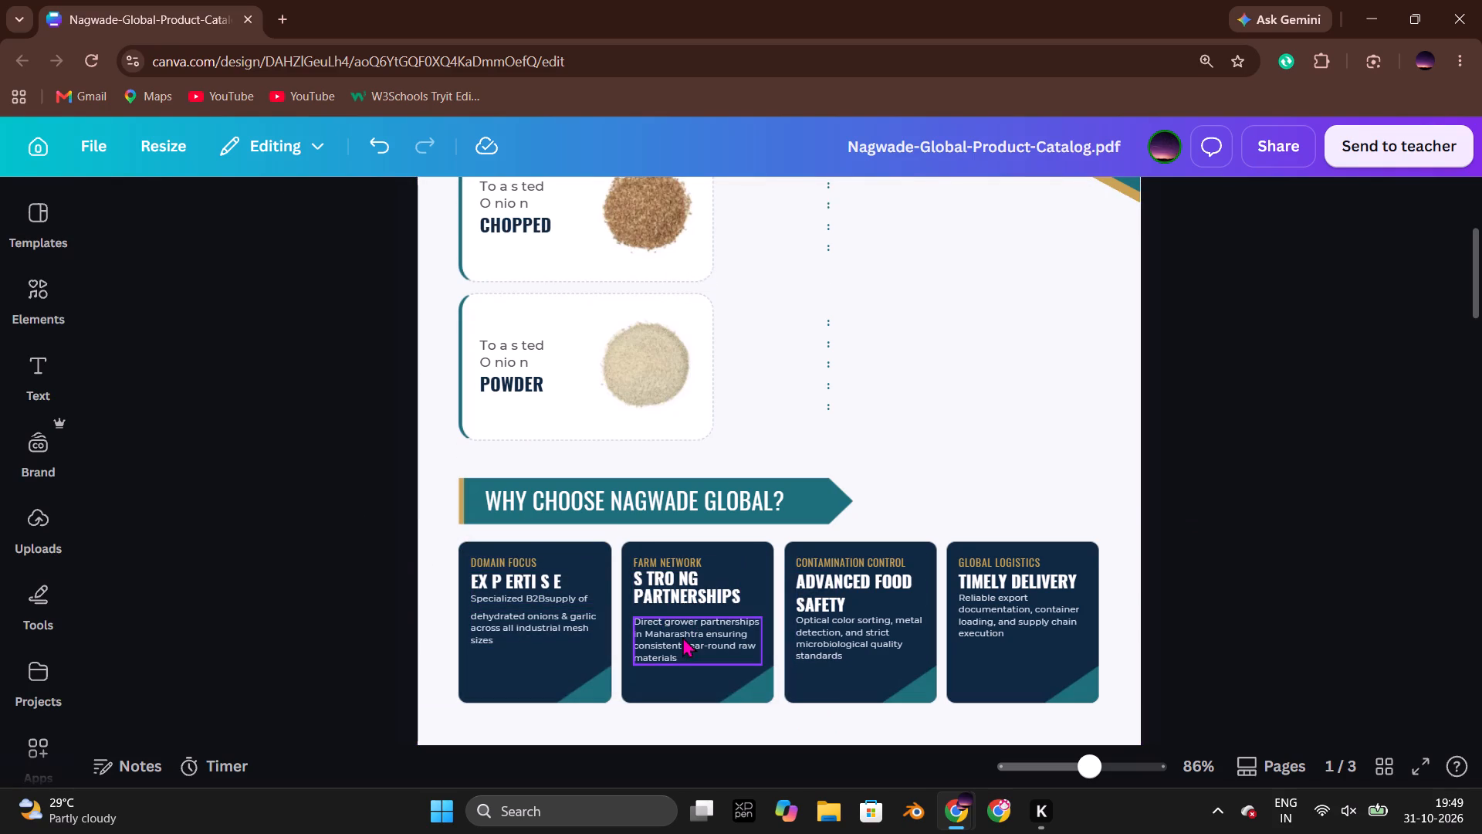
left_click(662, 619)
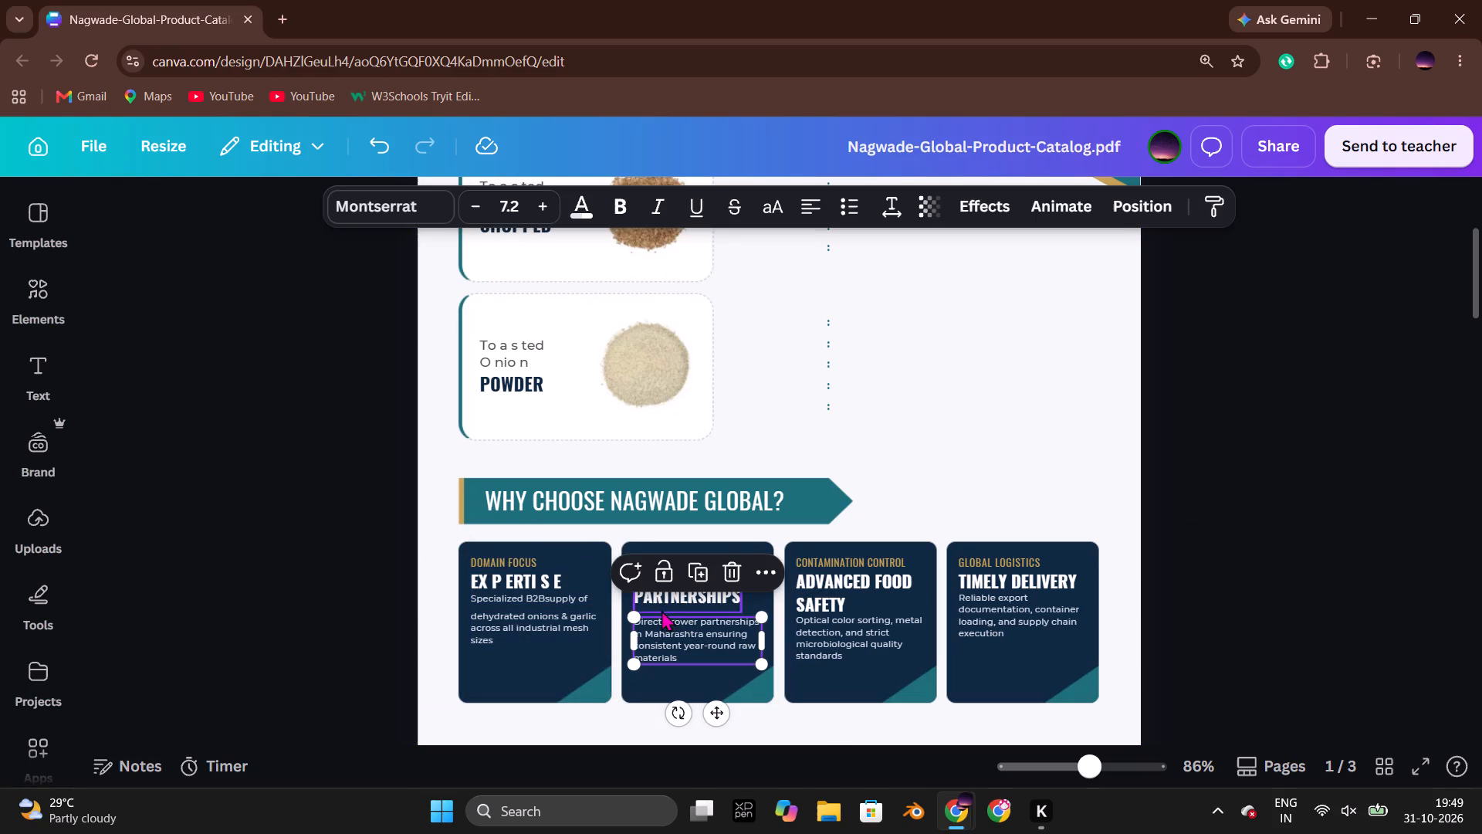
left_click(1360, 651)
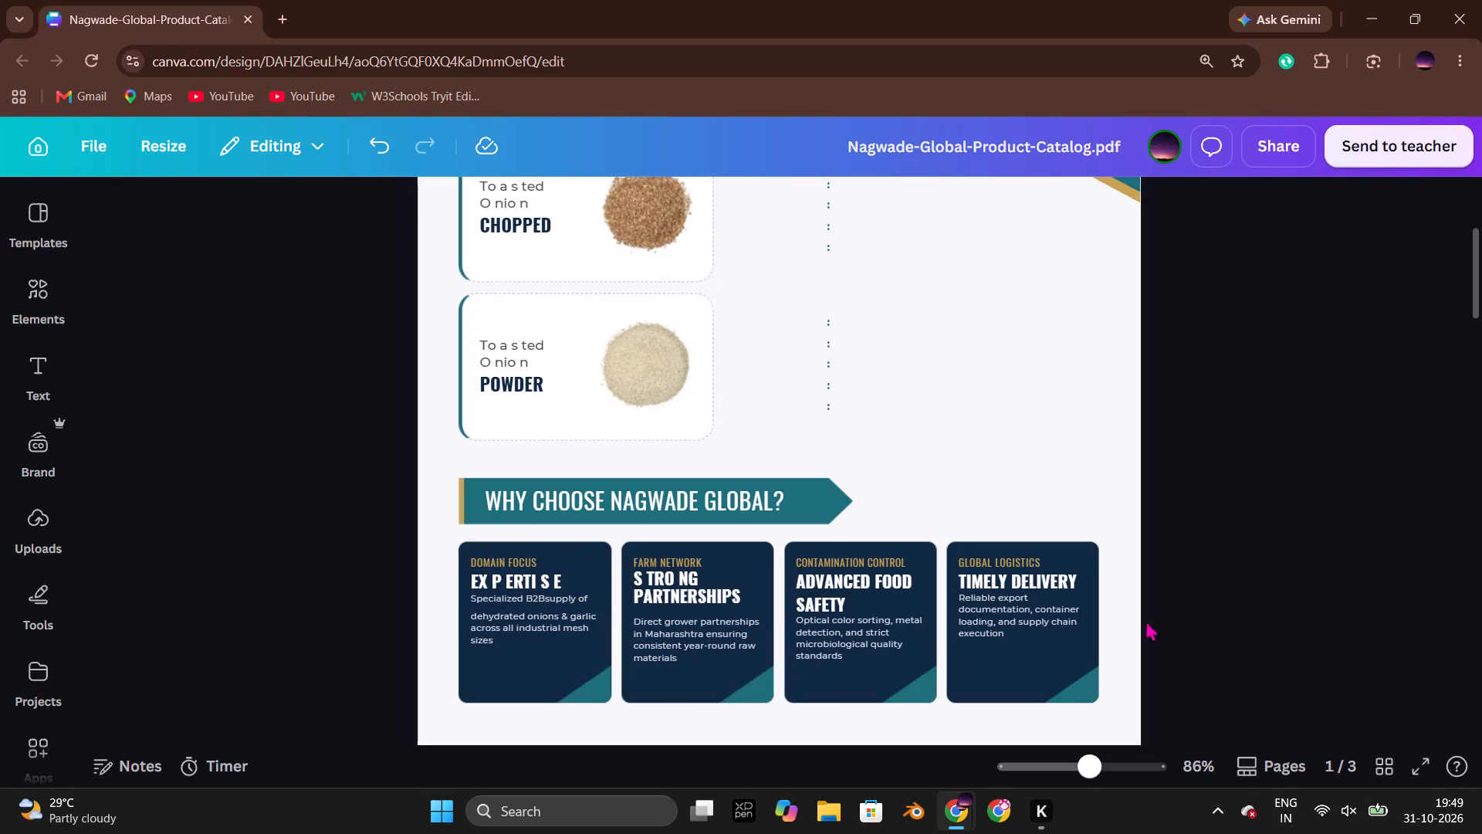
Copy the heading and description text boxes of all four WHY CHOOSE NAGWADE GLOBAL? cards together.
left_click(515, 557, "shift")
left_click(661, 578, "shift")
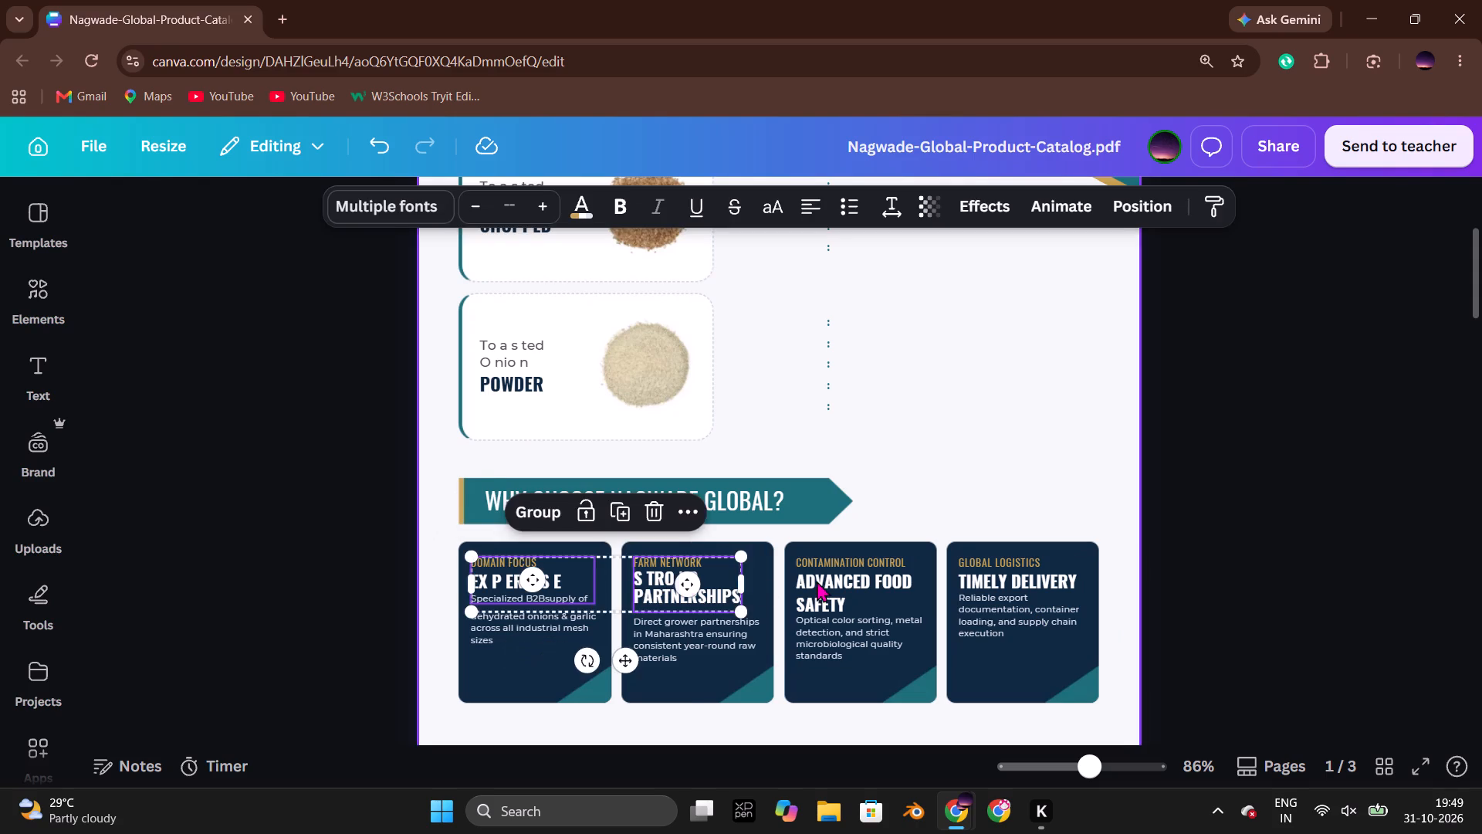
left_click(844, 580, "shift")
left_click(1014, 586, "shift")
left_click(672, 633, "shift")
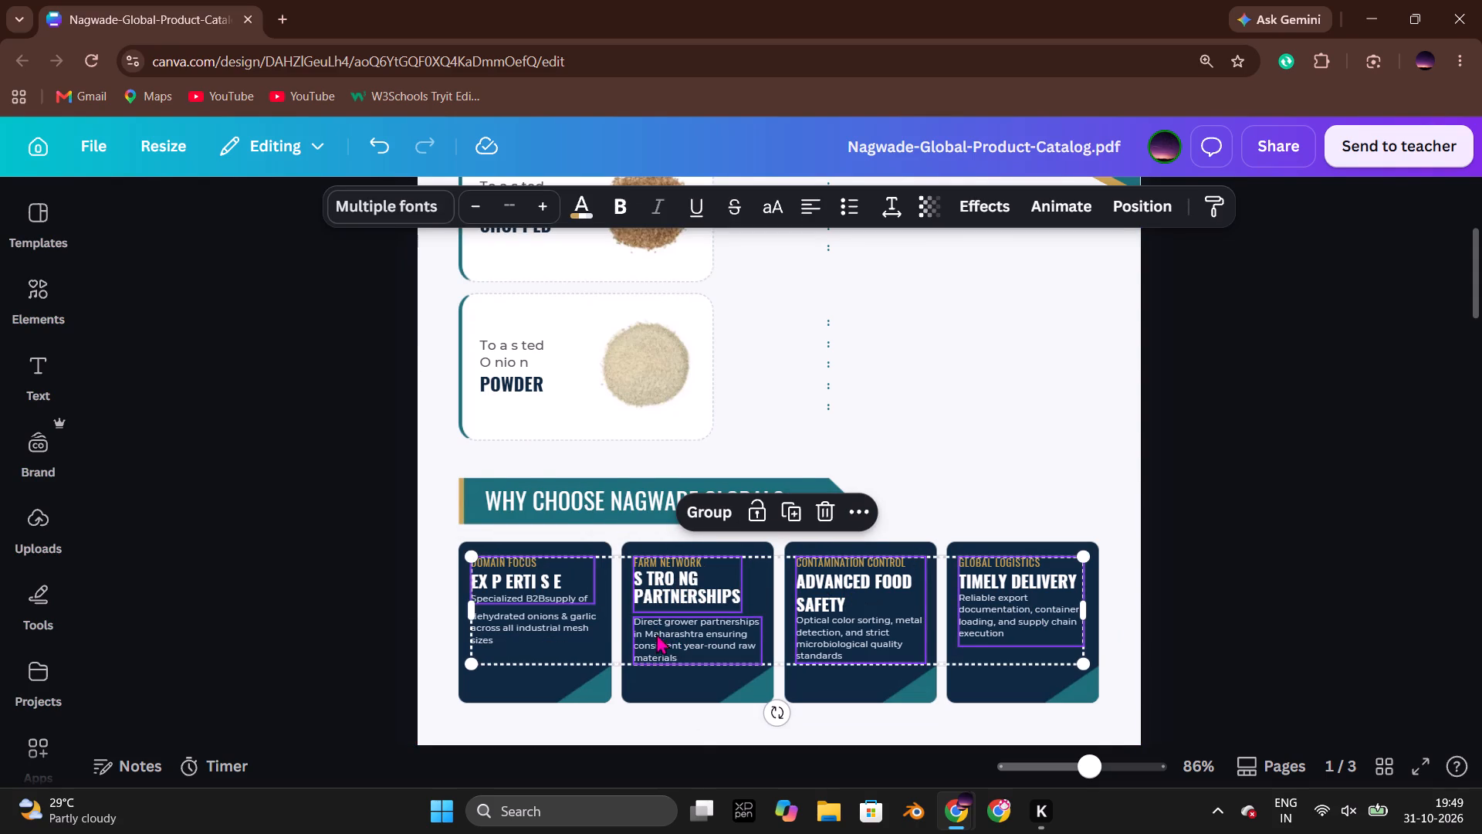
left_click(543, 629, "shift")
key("ctrl+c")
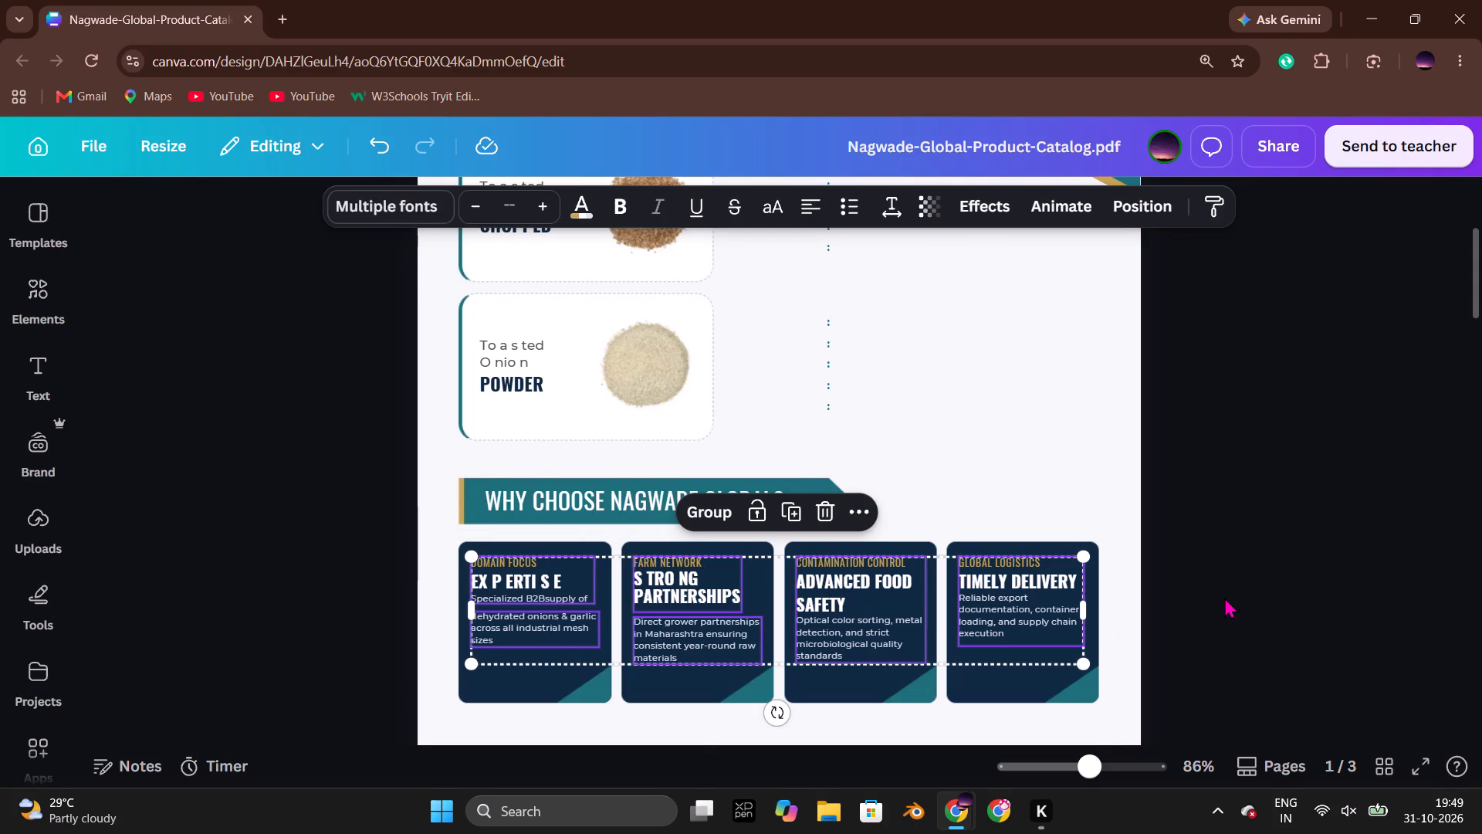
Switch to the NILAI PRODUCT BROCHURE design and try to select the row of five yellow cards on page 9.
key("alt+Tab")
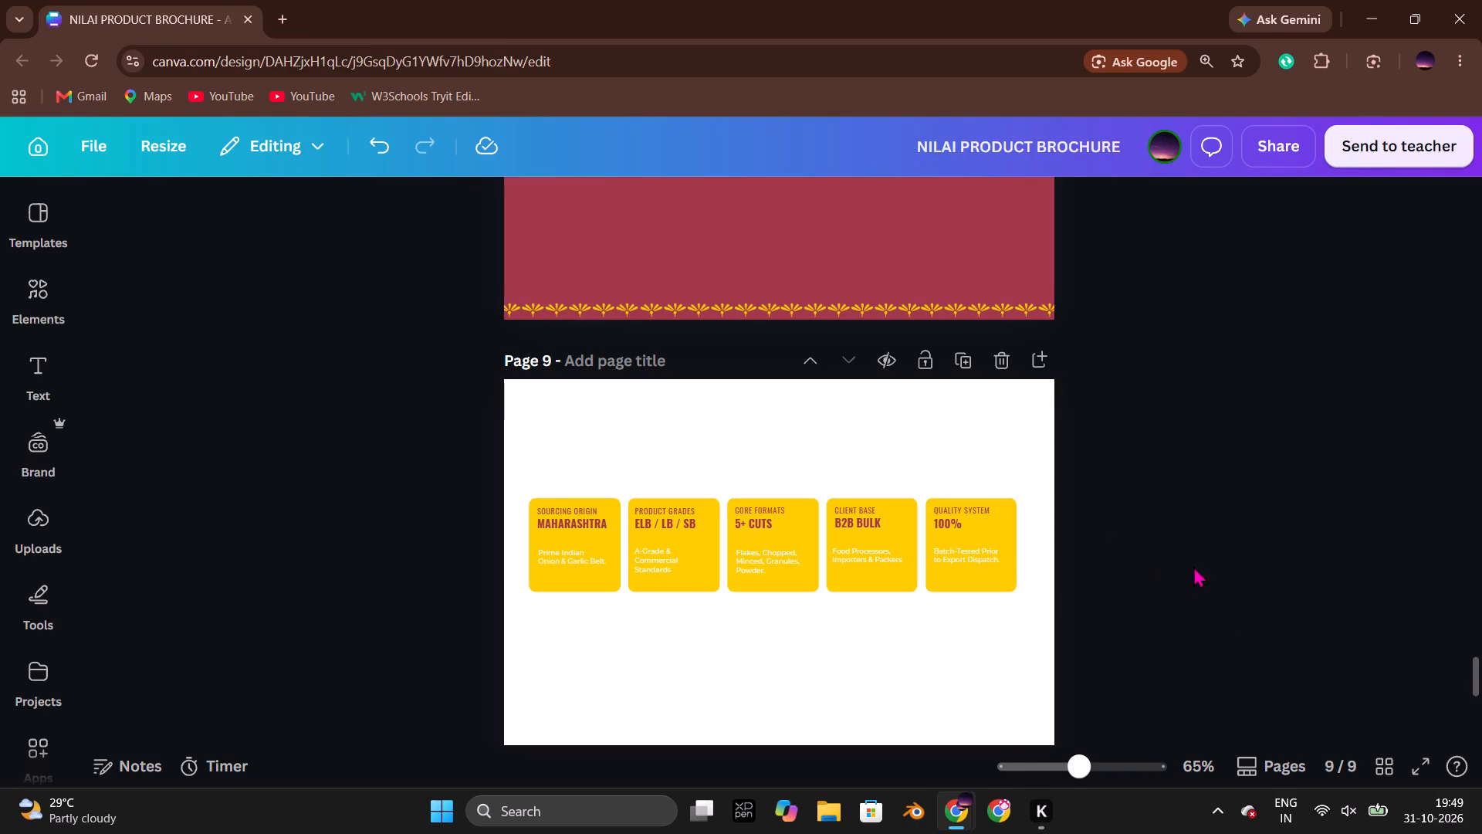
left_click(1130, 583)
scroll(1273, 533, "down", 3)
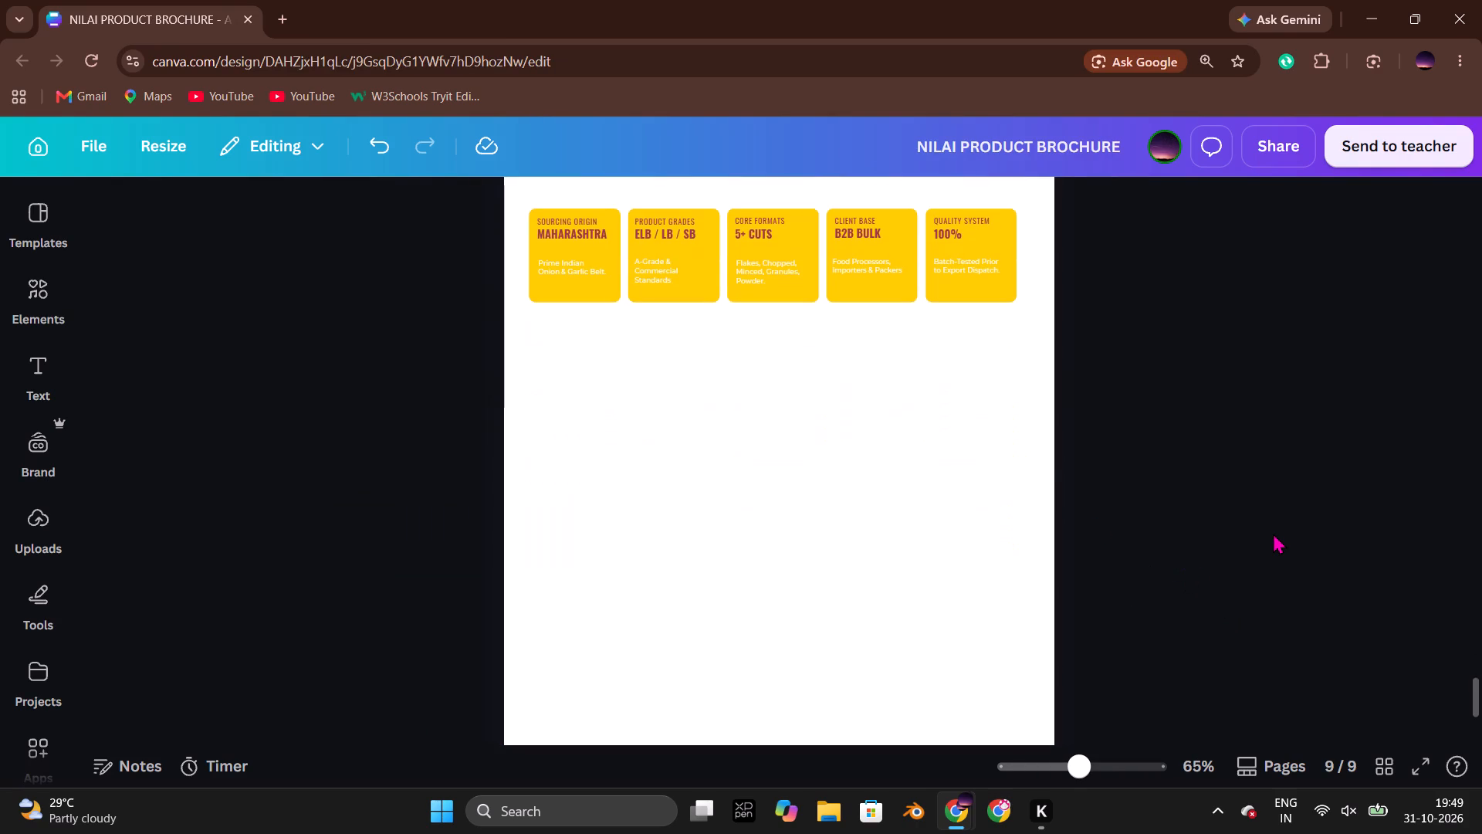
scroll(1273, 533, "up", 5)
left_click(1273, 536)
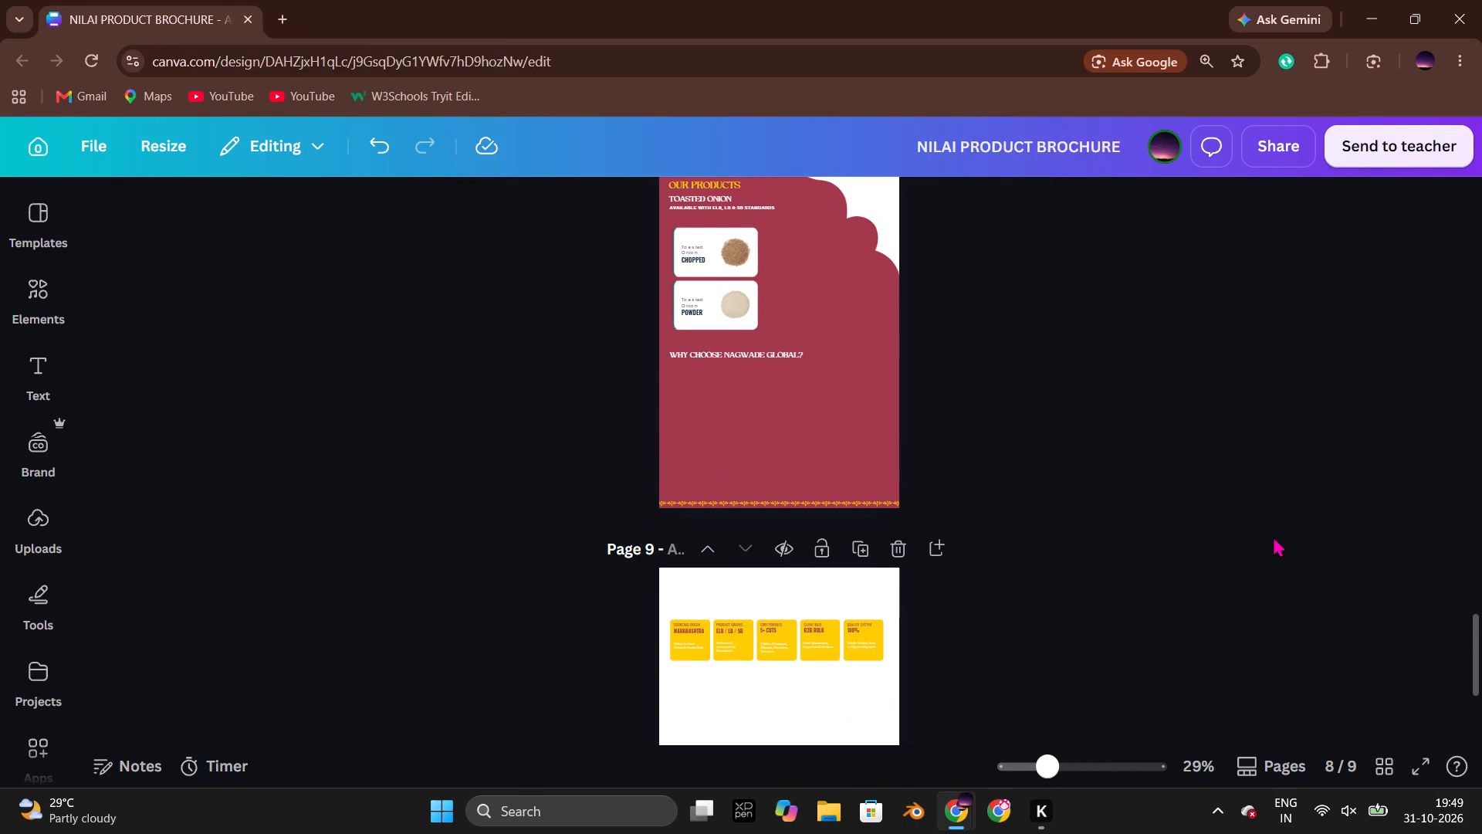
left_click_drag(818, 659, 849, 693)
key("ctrl+z")
left_click(1022, 639)
left_click_drag(1024, 682, 666, 619)
left_click(1024, 642)
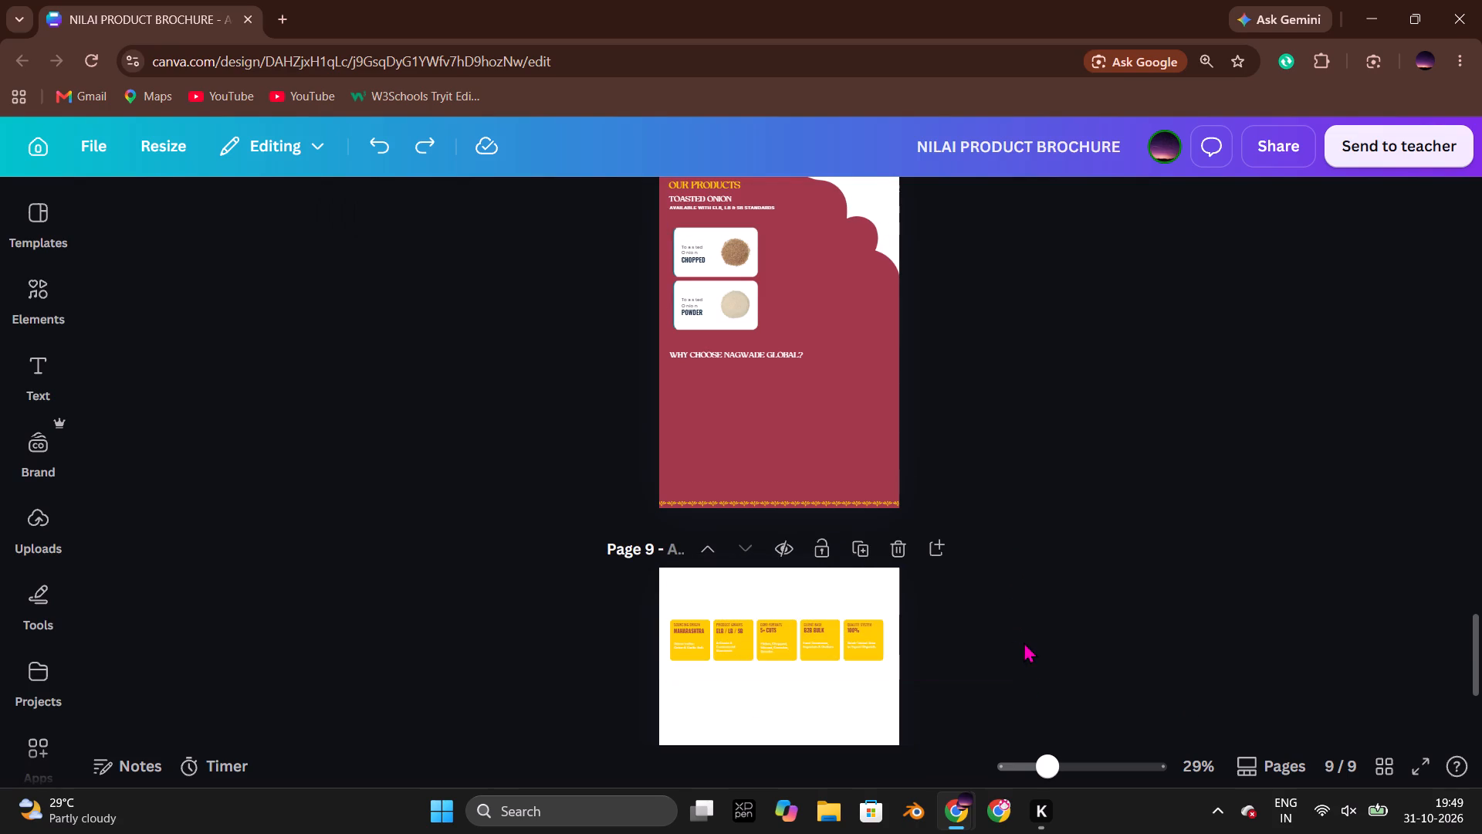
left_click_drag(1000, 699, 665, 615)
left_click(1016, 643)
left_click(920, 659)
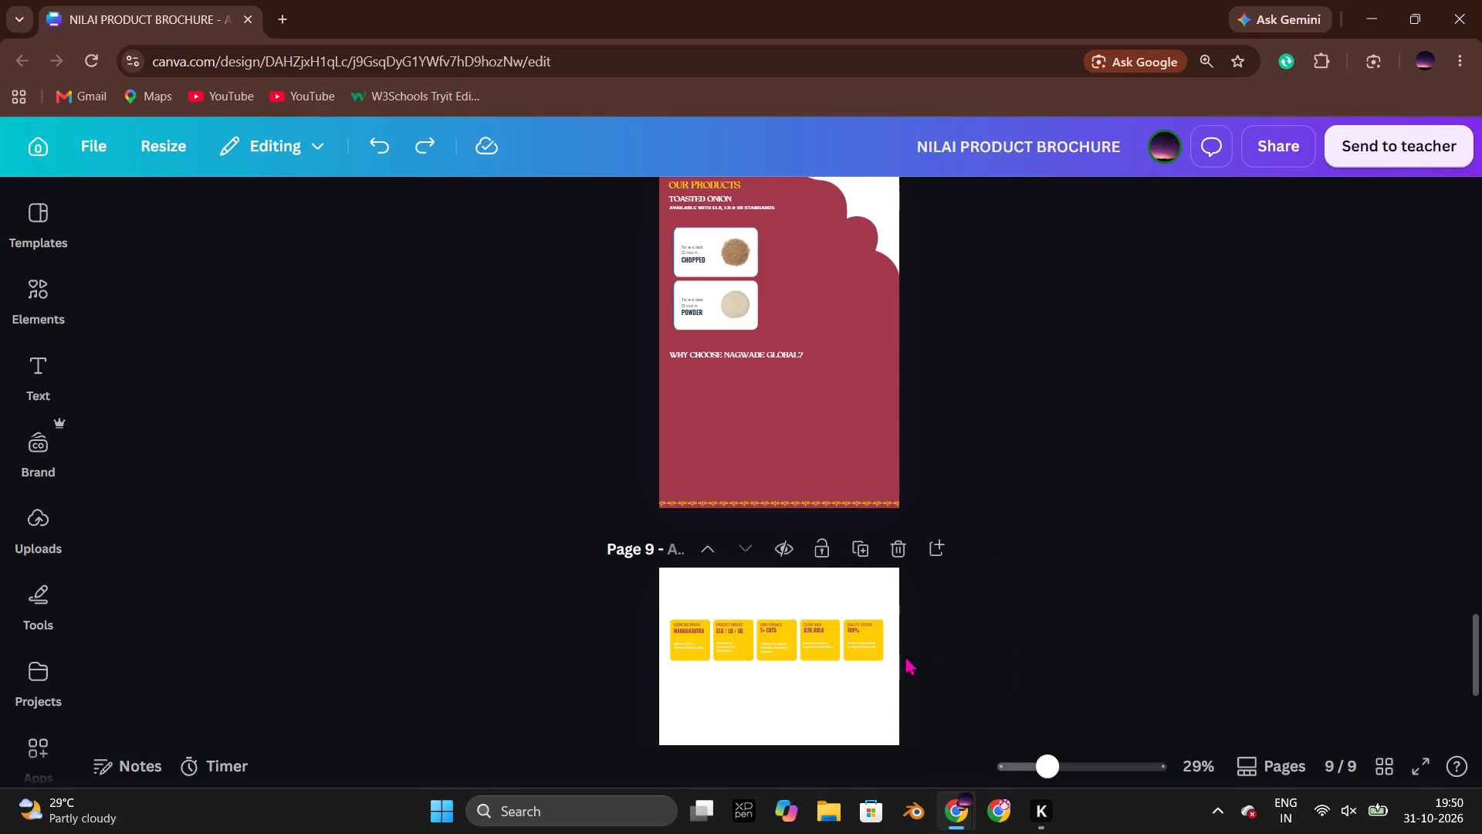